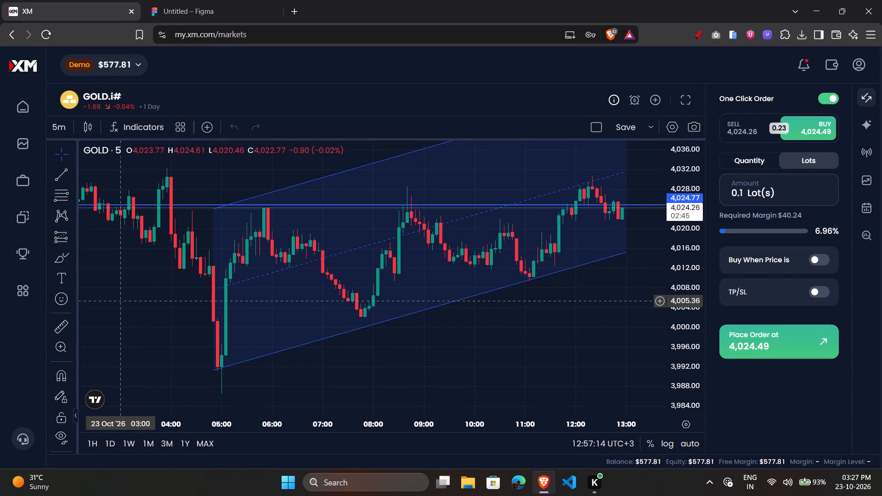
# Extend the upper-right corner of the parallel channel on the GOLD chart to 13:35 at about 4,048.80.
pyautogui.click(145, 321)
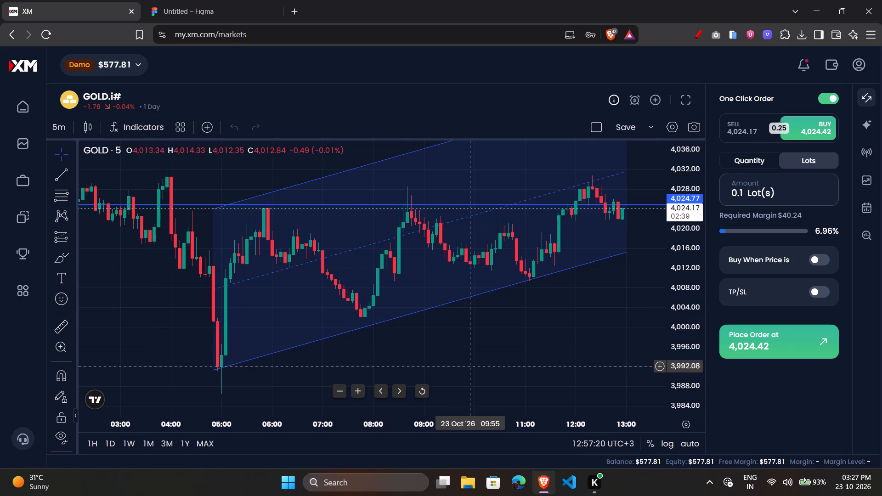
pyautogui.scroll(1, 583, 335)
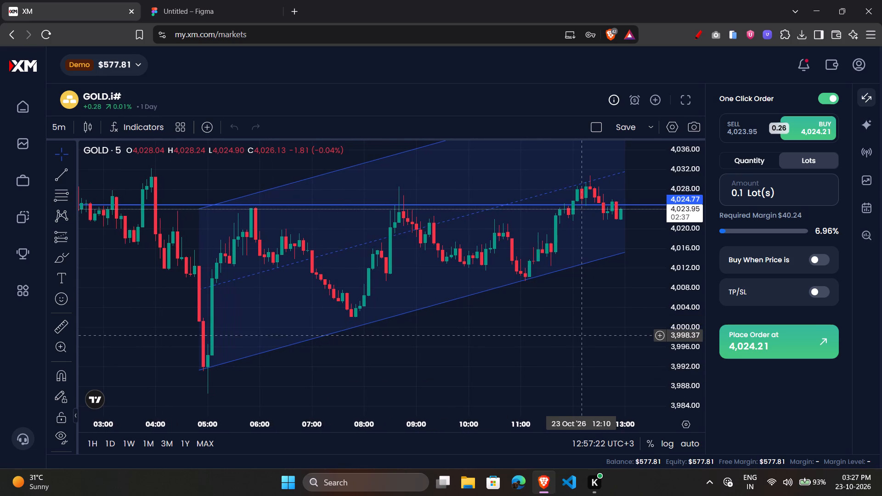
pyautogui.moveTo(635, 281); pyautogui.dragTo(600, 370)
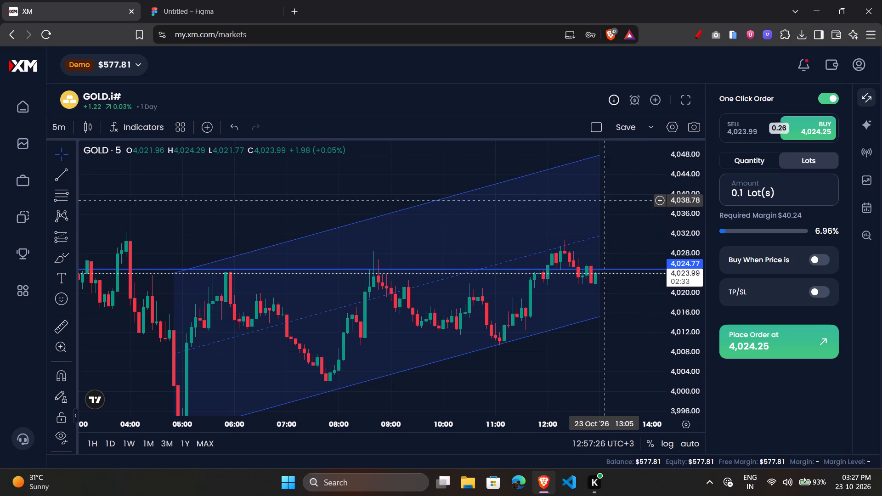
pyautogui.moveTo(601, 158); pyautogui.dragTo(614, 154)
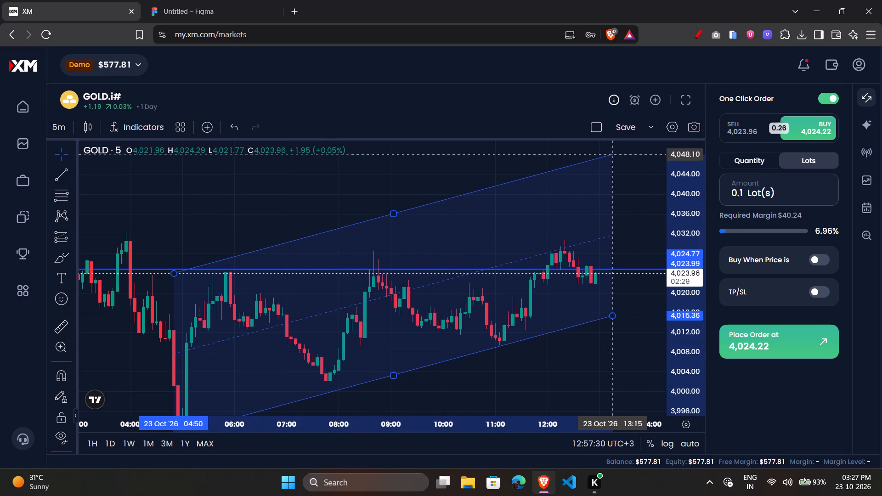
pyautogui.moveTo(614, 154); pyautogui.dragTo(625, 152)
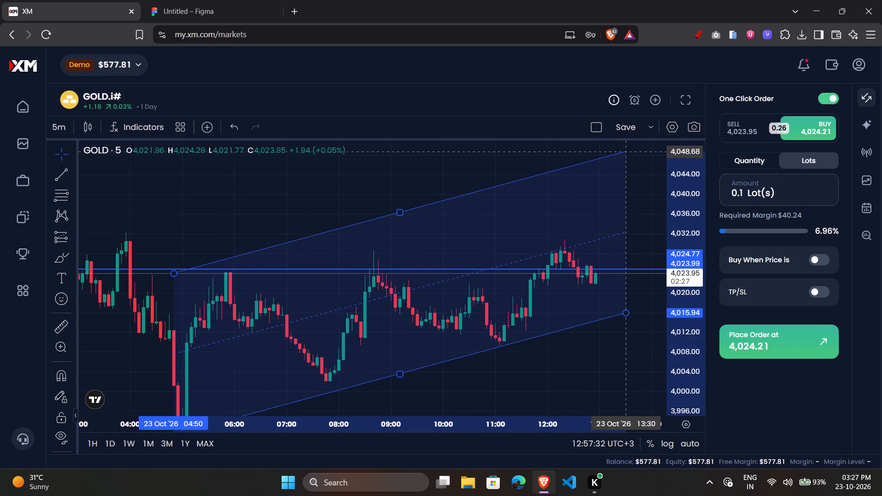
pyautogui.moveTo(625, 152); pyautogui.dragTo(630, 151)
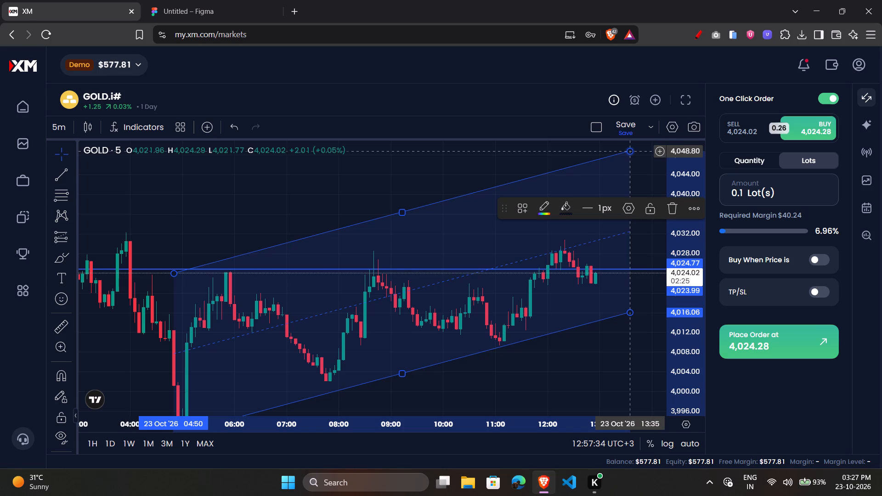
pyautogui.click(498, 386)
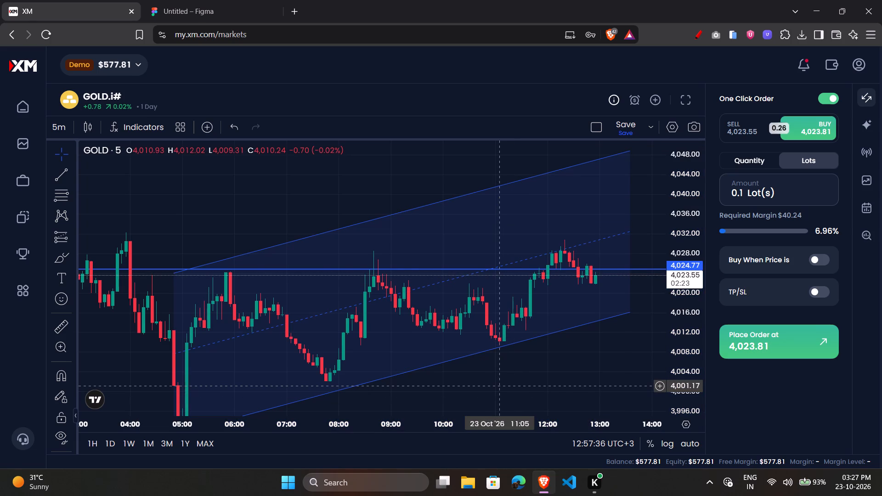
# Delete the horizontal line at 4,024.77 from the GOLD chart.
pyautogui.scroll(-1, 498, 386)
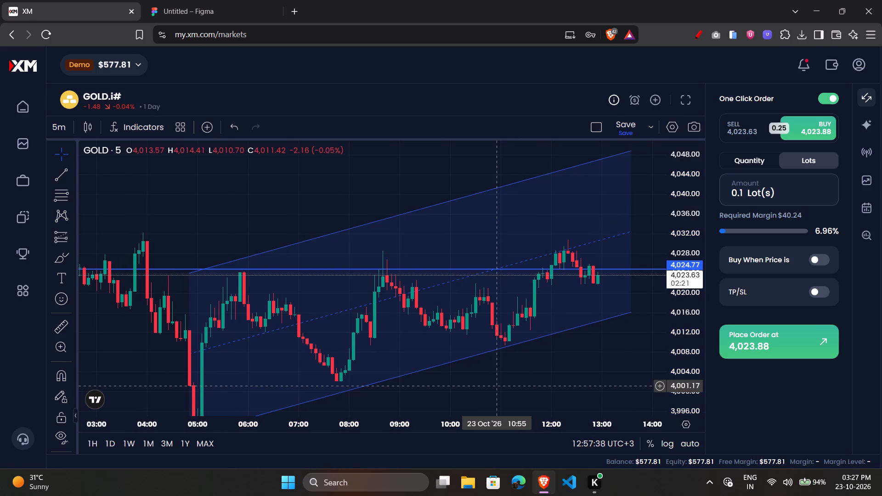
pyautogui.moveTo(682, 316); pyautogui.dragTo(672, 384)
pyautogui.moveTo(446, 428); pyautogui.dragTo(481, 427)
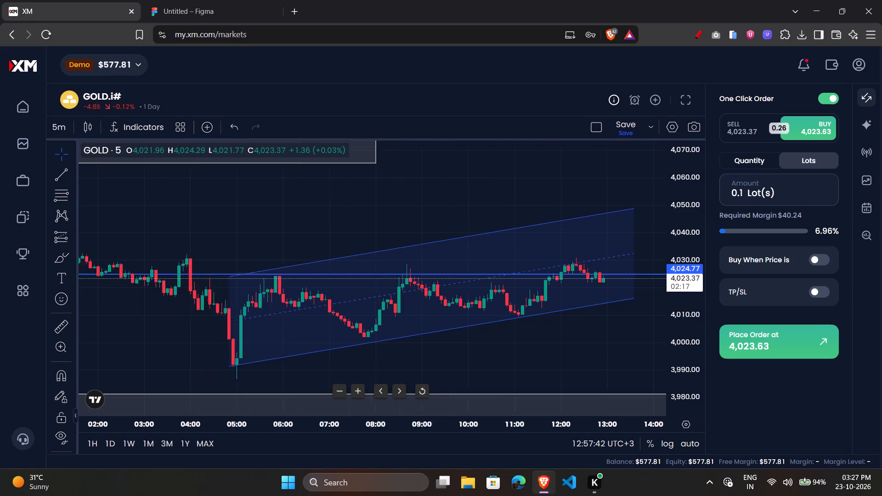
pyautogui.moveTo(481, 427); pyautogui.dragTo(519, 428)
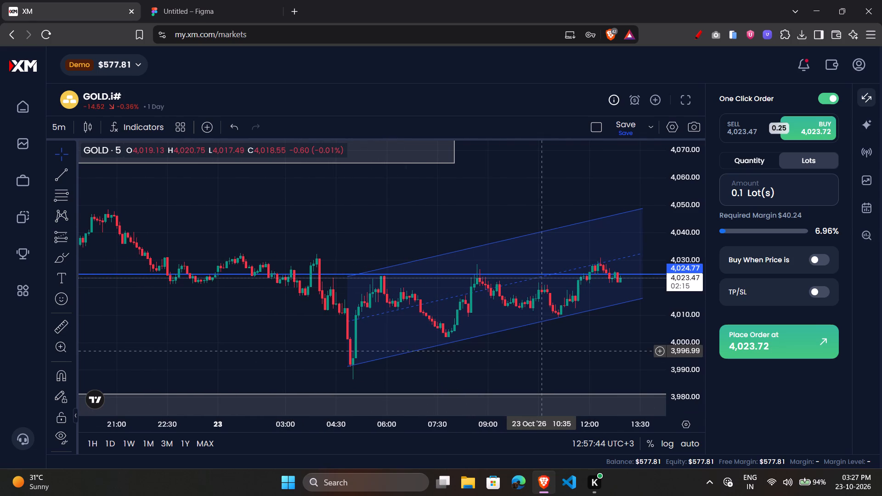
pyautogui.moveTo(541, 351); pyautogui.dragTo(522, 318)
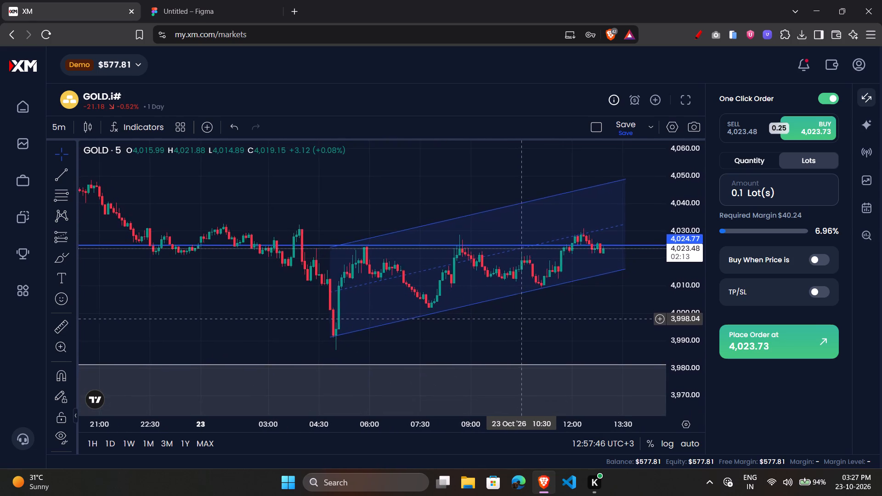
pyautogui.moveTo(522, 318); pyautogui.dragTo(522, 316)
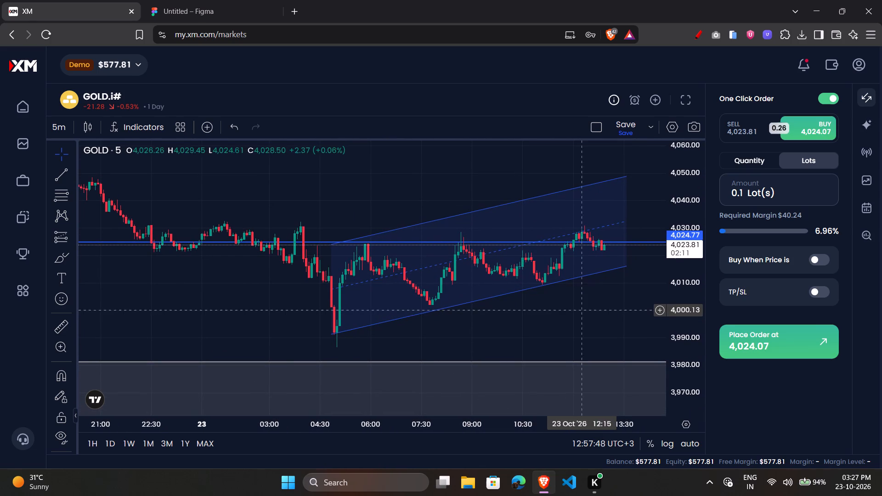
pyautogui.click(639, 241)
pyautogui.press('BackSpace')
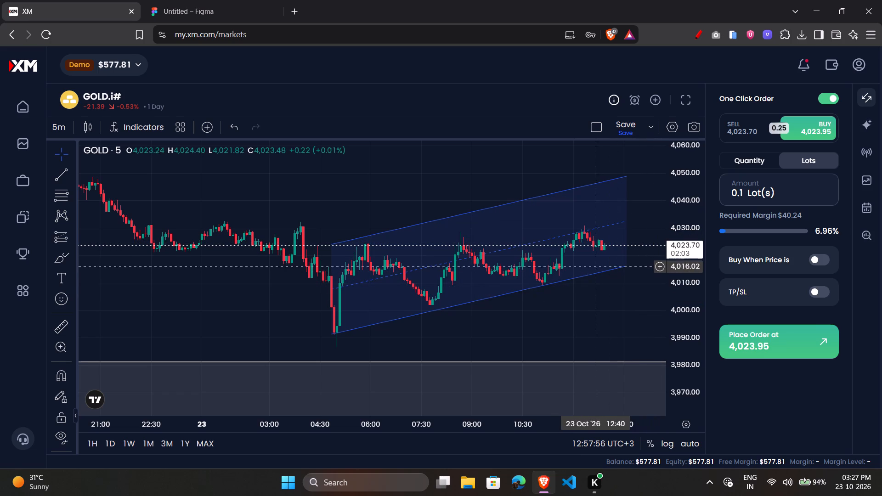
# Draw a trend line over the GOLD highs from about 4,023.13 at 05:35 to about 4,032.33 at 13:40.
pyautogui.click(55, 172)
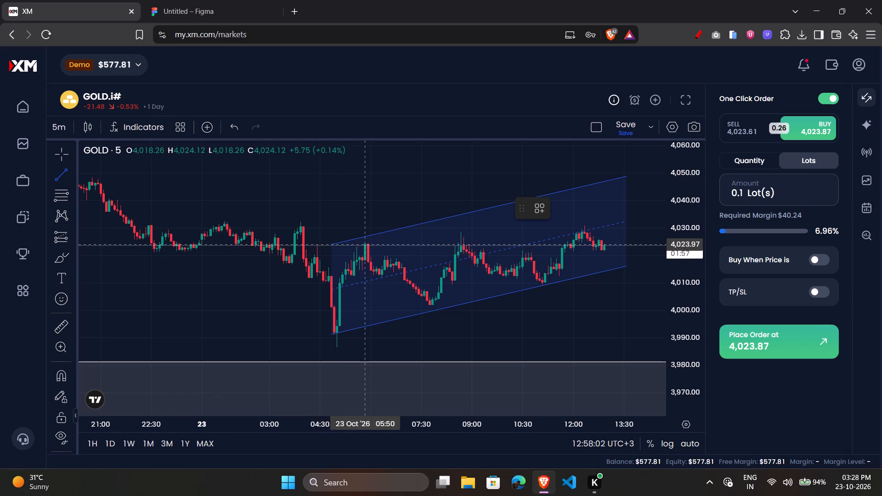
pyautogui.moveTo(353, 247); pyautogui.dragTo(425, 254)
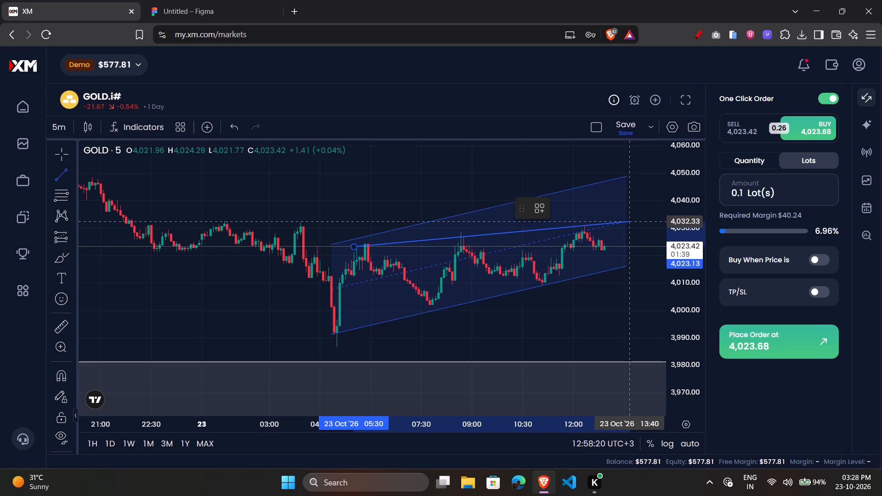
pyautogui.click(631, 221)
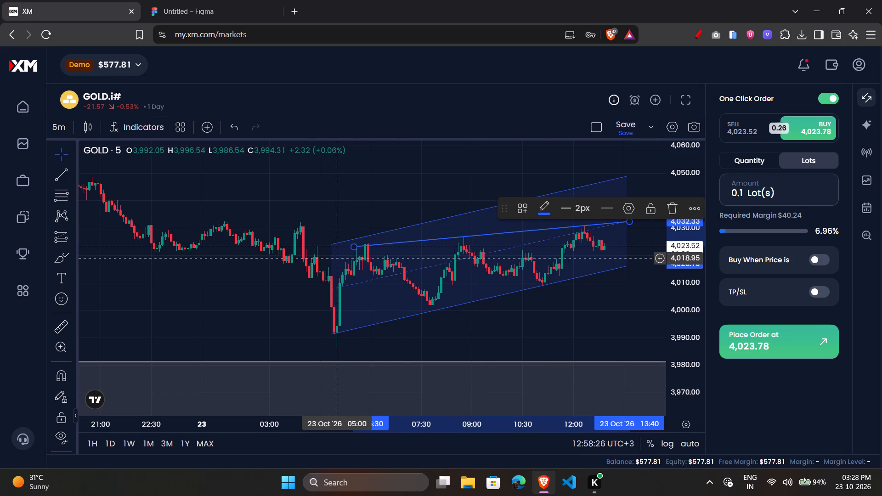
pyautogui.click(349, 212)
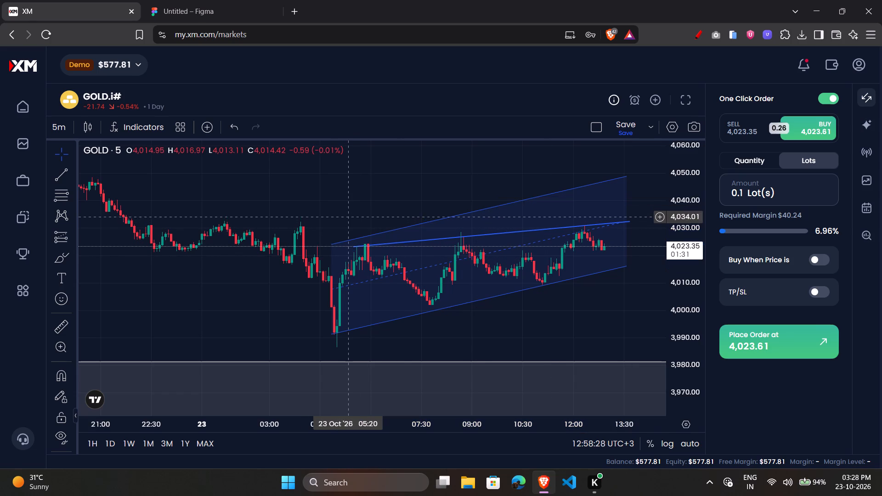
pyautogui.click(354, 245)
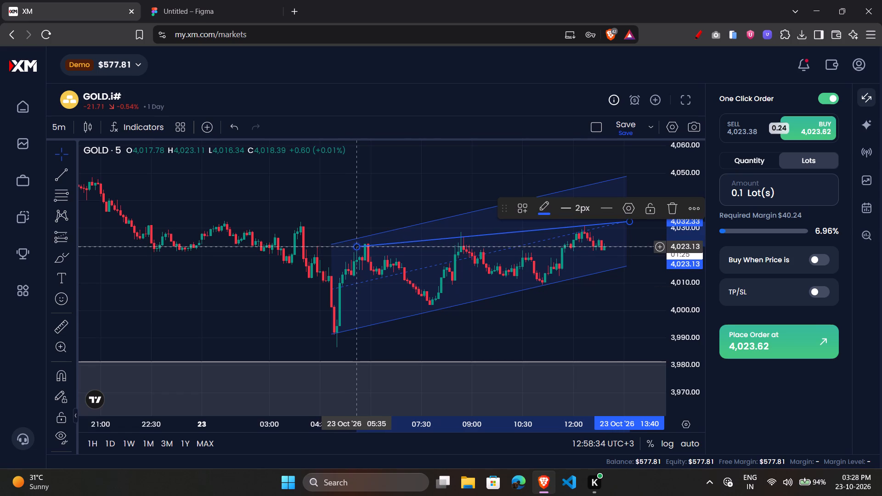
pyautogui.click(479, 341)
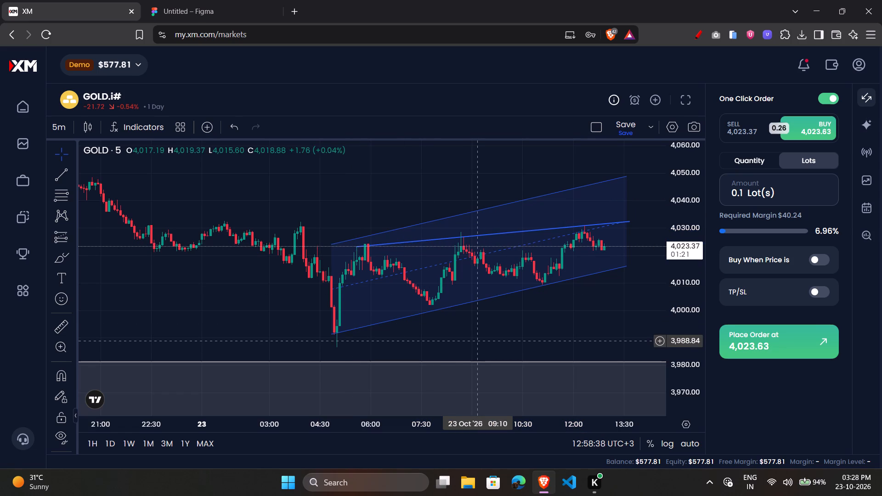
pyautogui.click(189, 289)
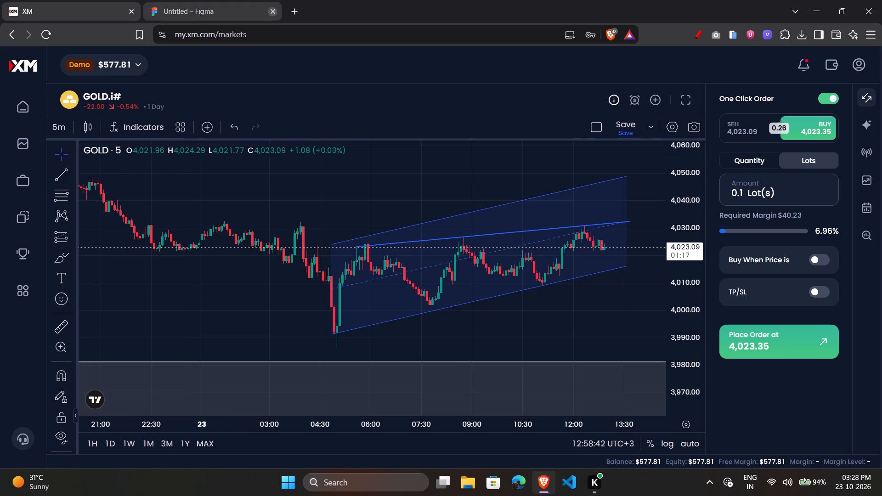
# Open XM in a new browser tab and display the BTCUSD# chart with the instrument list closed.
pyautogui.click(288, 15)
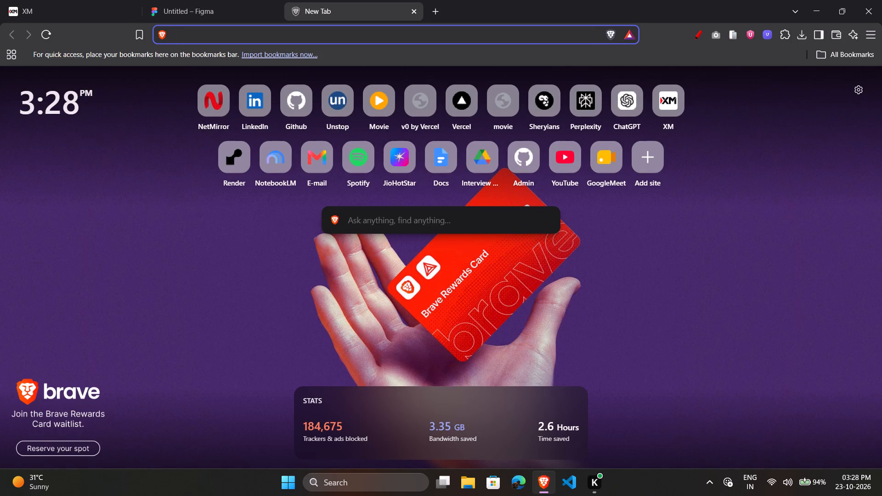
pyautogui.click(665, 106)
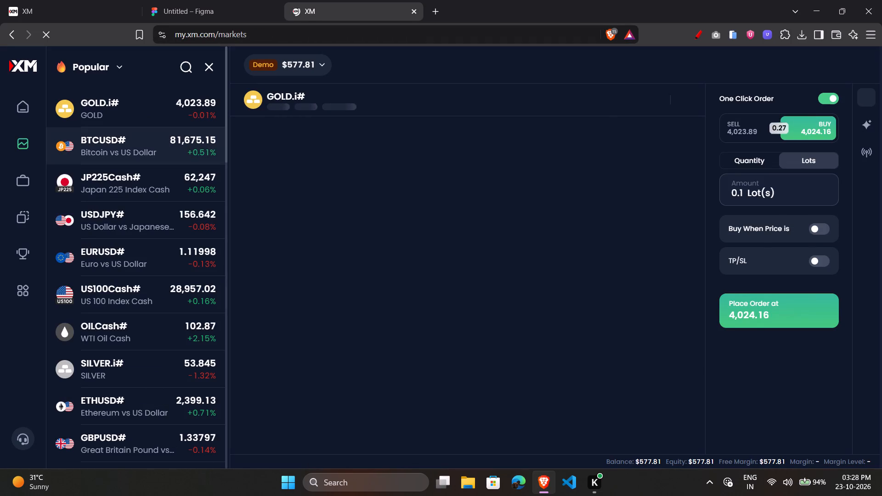
pyautogui.click(124, 151)
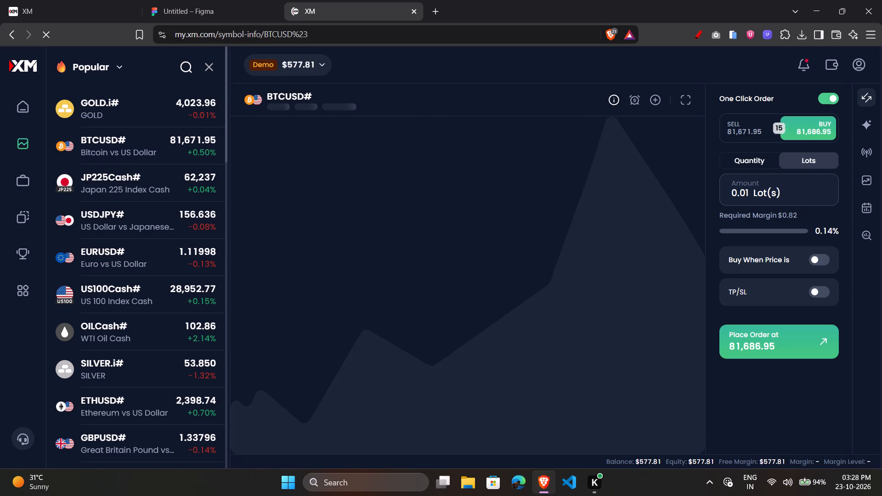
pyautogui.click(209, 73)
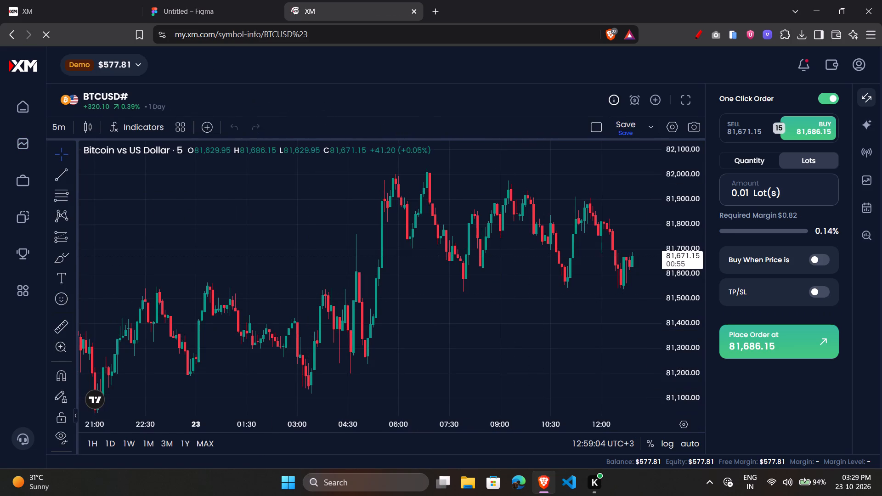
# Draw a descending trend line on the BTCUSD# highs from about 82,013 at 06:50 to about 81,926 at 12:30.
pyautogui.moveTo(506, 428); pyautogui.dragTo(466, 426)
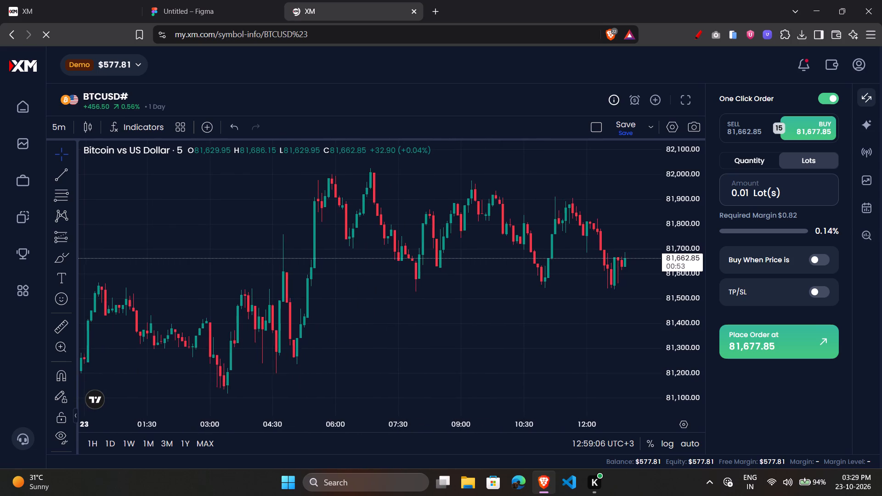
pyautogui.moveTo(466, 426); pyautogui.dragTo(446, 426)
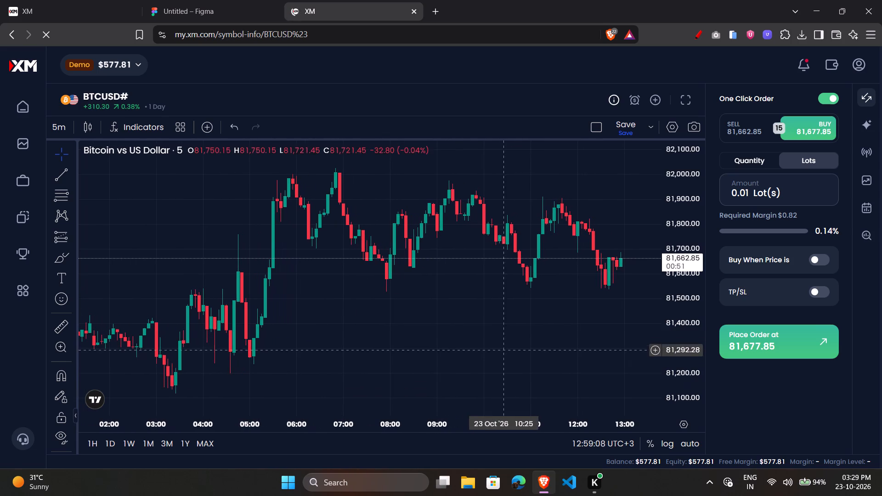
pyautogui.moveTo(508, 322); pyautogui.dragTo(505, 350)
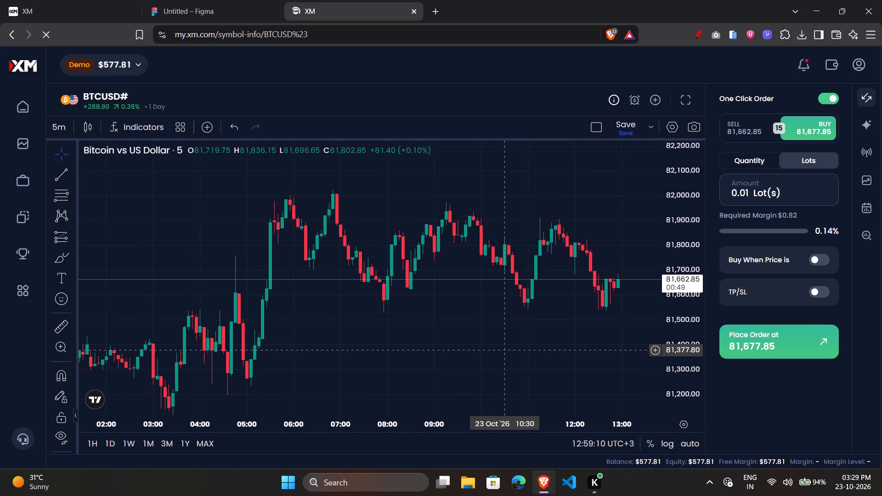
pyautogui.click(57, 178)
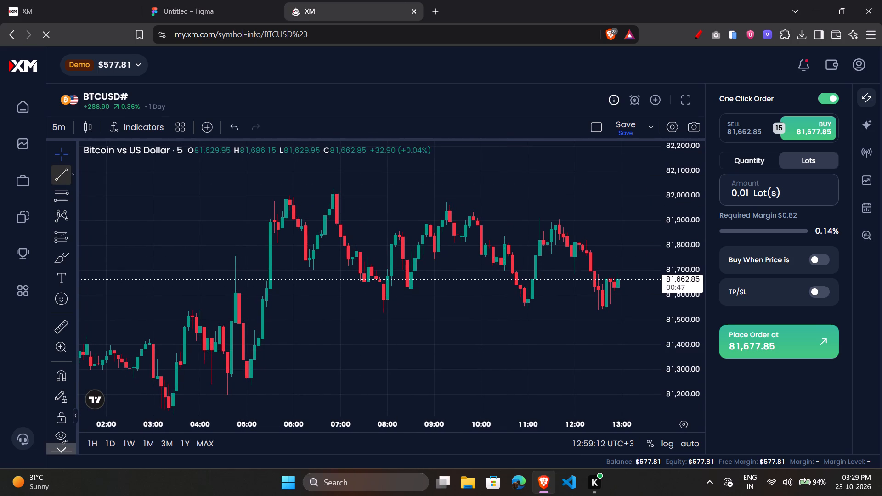
pyautogui.click(333, 192)
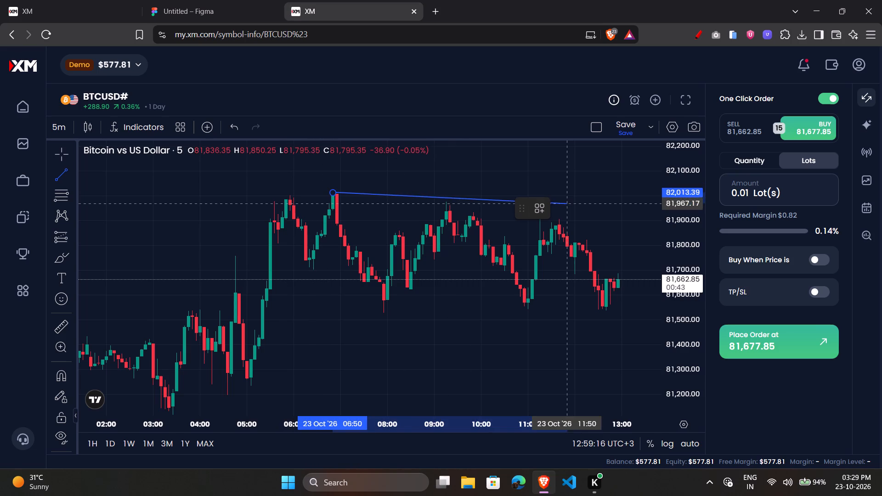
pyautogui.click(599, 214)
pyautogui.click(619, 244)
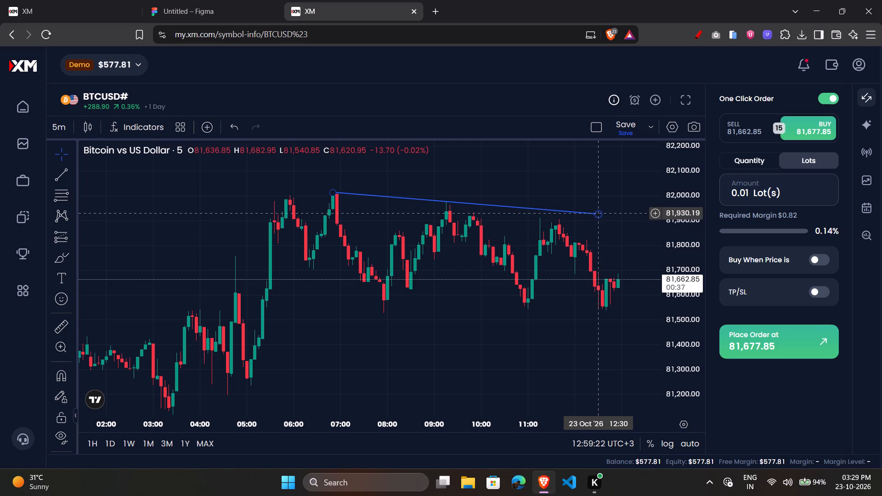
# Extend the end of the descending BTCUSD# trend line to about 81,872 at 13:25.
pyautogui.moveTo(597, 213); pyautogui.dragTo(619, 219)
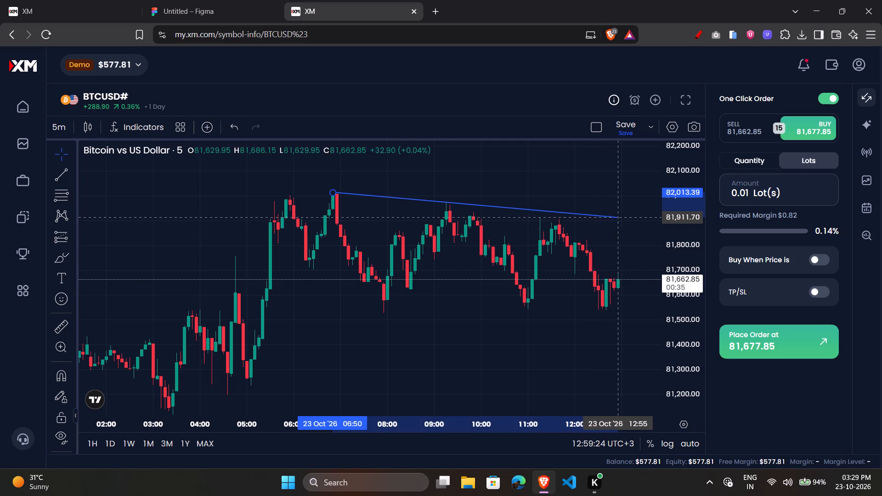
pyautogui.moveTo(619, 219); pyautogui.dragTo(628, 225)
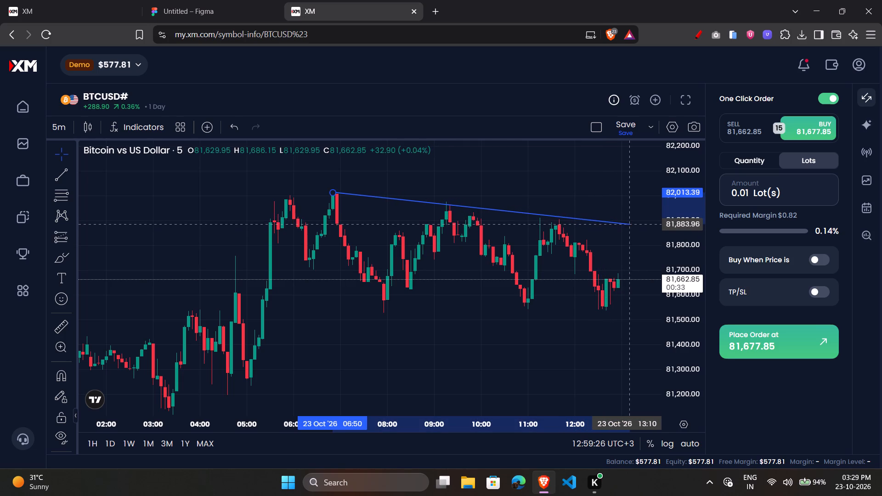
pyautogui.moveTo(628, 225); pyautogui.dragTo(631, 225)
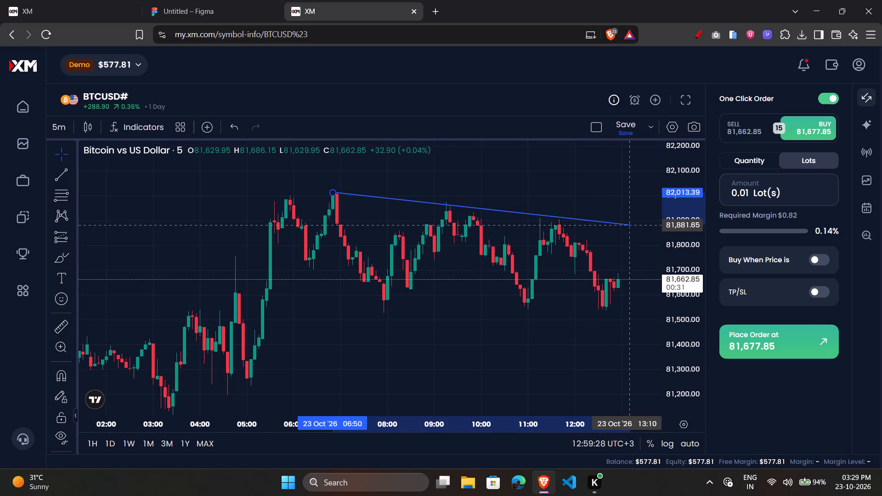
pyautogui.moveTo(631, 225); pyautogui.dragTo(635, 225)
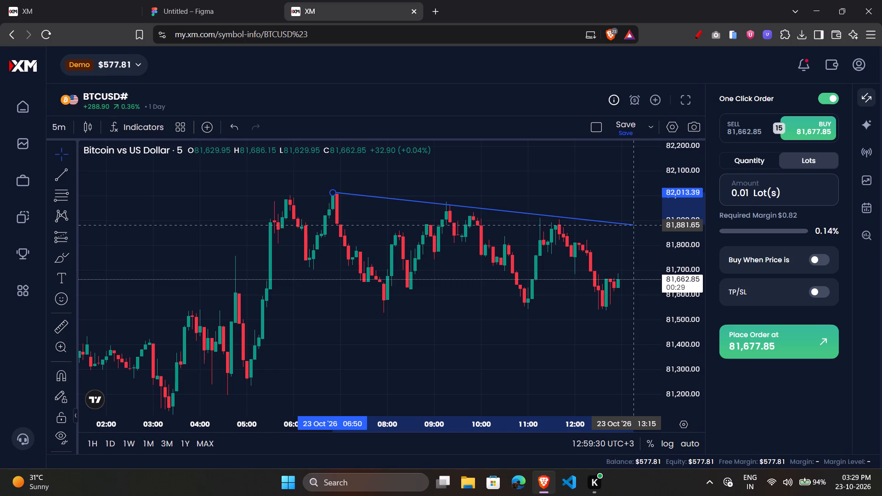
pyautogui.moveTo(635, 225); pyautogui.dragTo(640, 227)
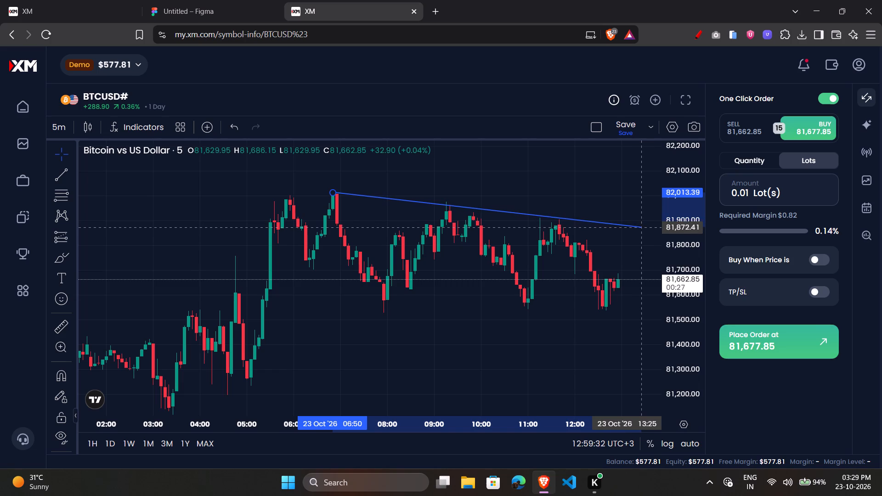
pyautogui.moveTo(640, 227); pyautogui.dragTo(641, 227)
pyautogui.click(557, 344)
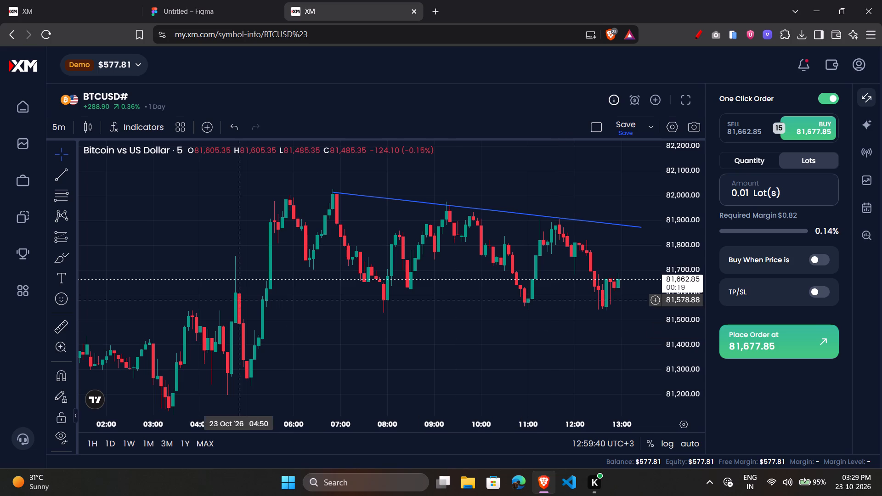
# Switch the BTCUSD# chart to the 1-hour timeframe and fit the price scale to the candles.
pyautogui.click(57, 123)
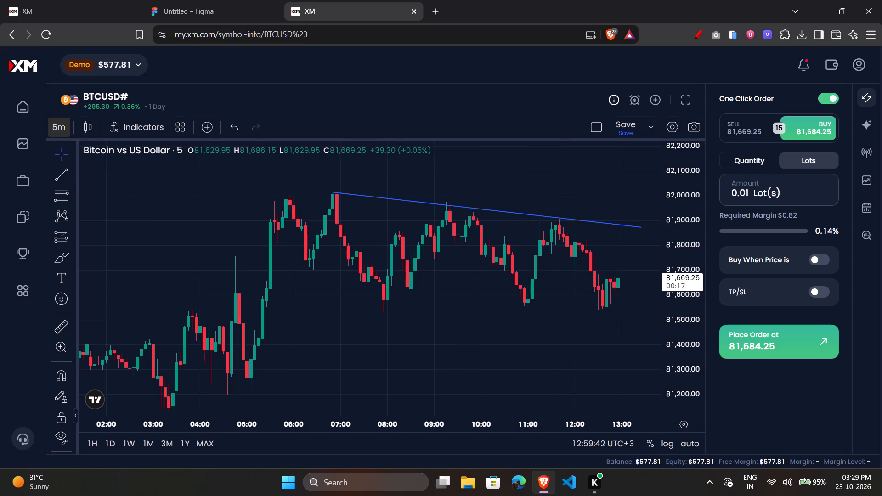
pyautogui.click(79, 267)
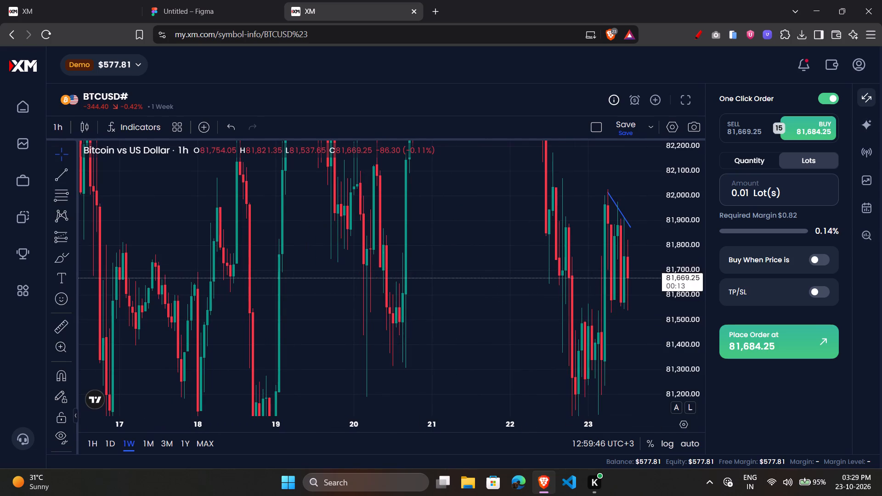
pyautogui.click(676, 407)
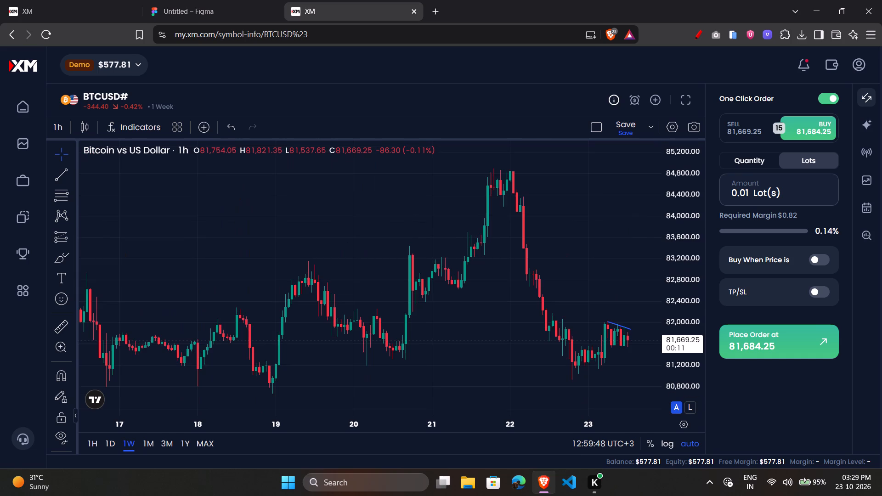
pyautogui.click(676, 407)
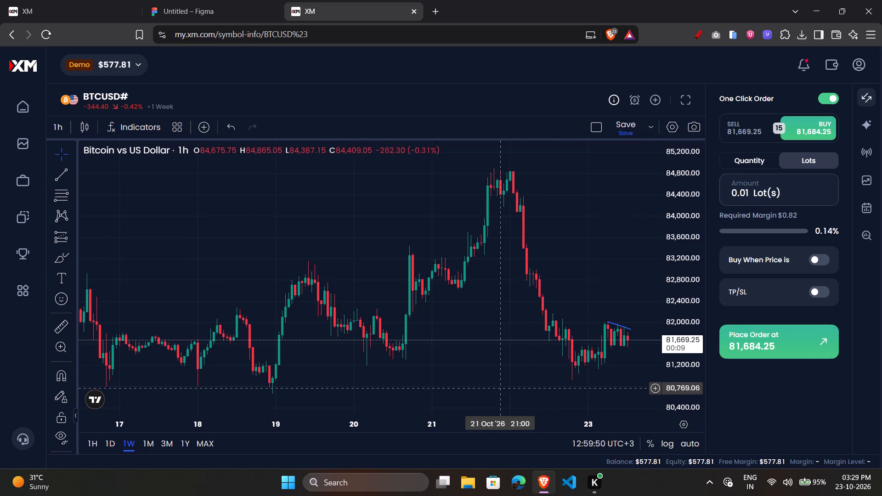
pyautogui.moveTo(500, 388); pyautogui.dragTo(454, 348)
pyautogui.moveTo(454, 348); pyautogui.dragTo(441, 334)
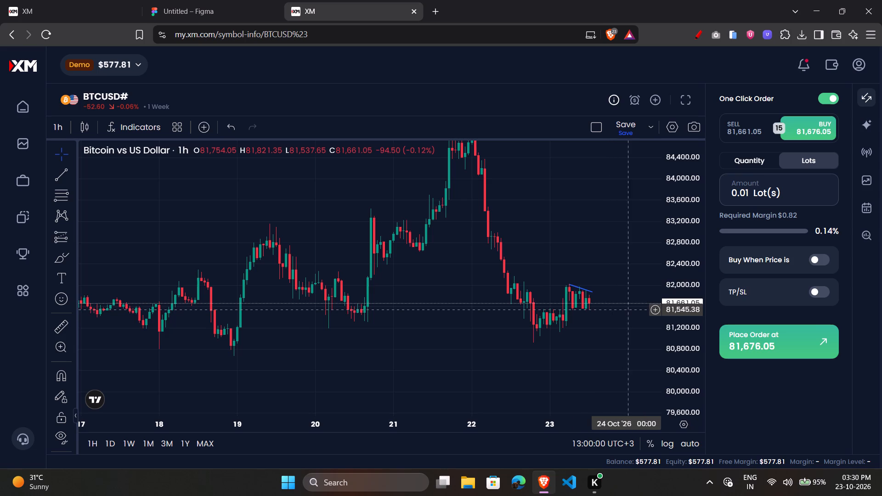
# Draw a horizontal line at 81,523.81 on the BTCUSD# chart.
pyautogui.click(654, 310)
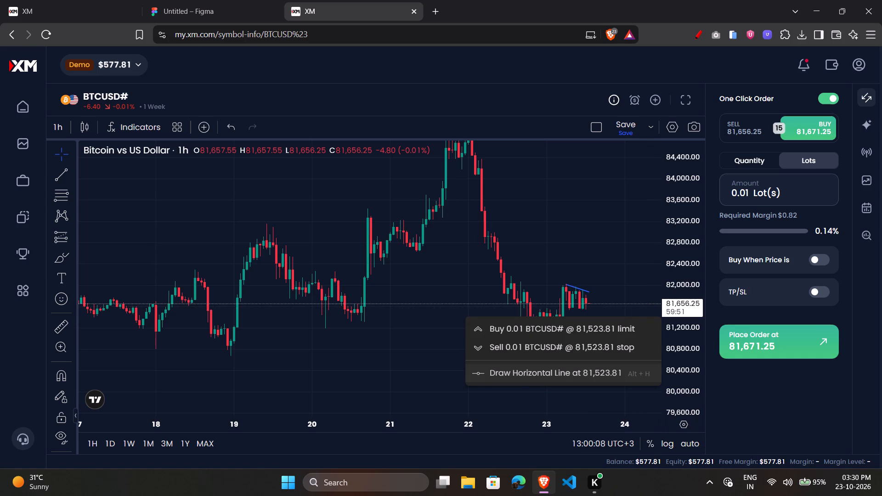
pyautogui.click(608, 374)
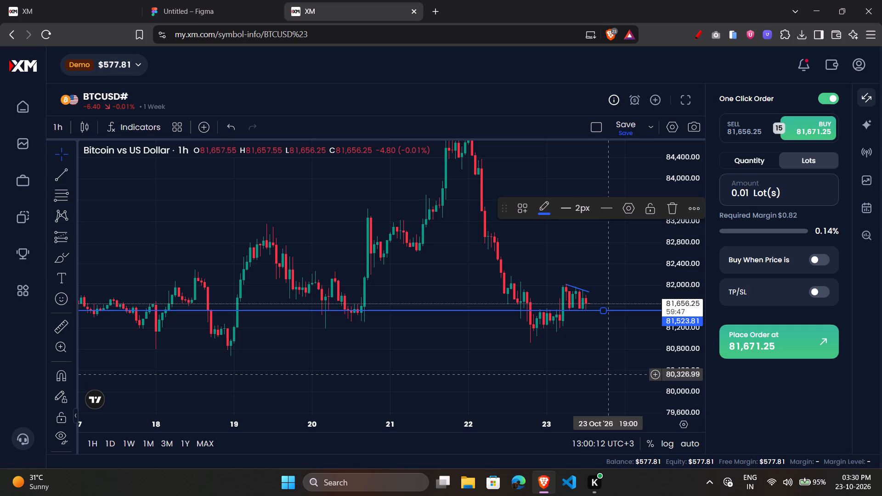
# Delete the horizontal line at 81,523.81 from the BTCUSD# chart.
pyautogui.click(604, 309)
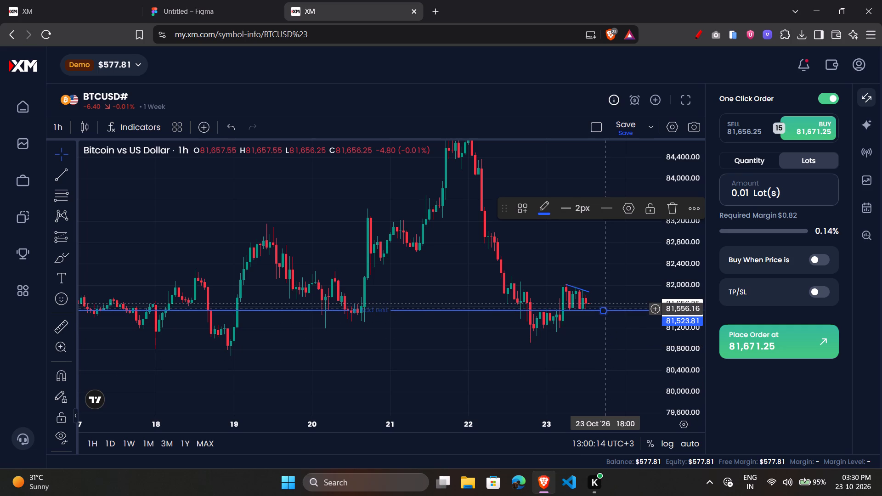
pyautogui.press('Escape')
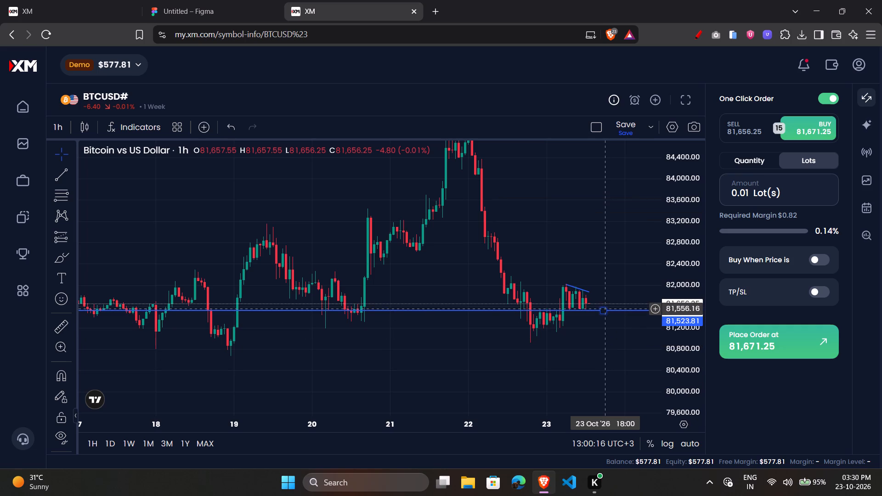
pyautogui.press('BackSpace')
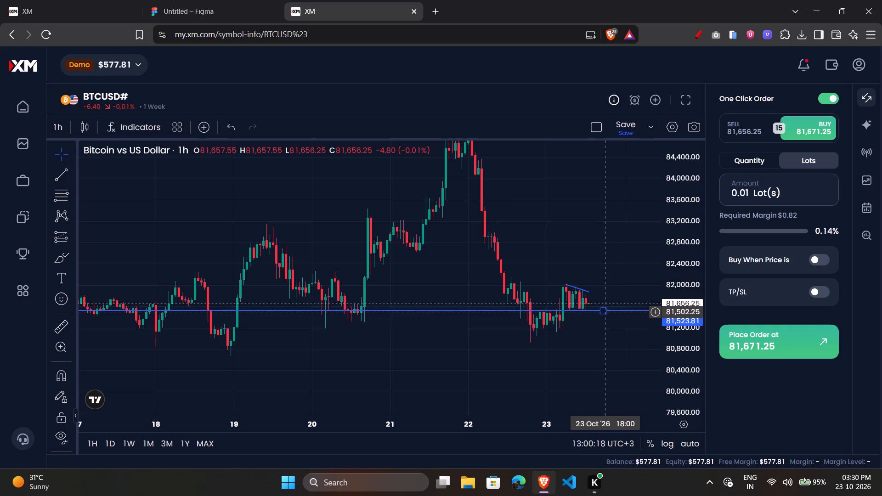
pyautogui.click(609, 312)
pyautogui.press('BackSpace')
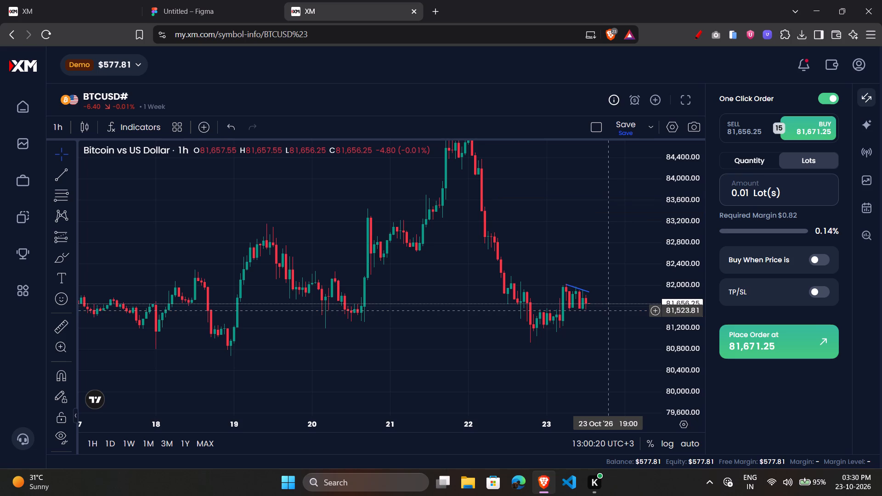
# Delete the descending trend line over the 23 October highs from the BTCUSD# chart.
pyautogui.click(577, 290)
pyautogui.press('BackSpace')
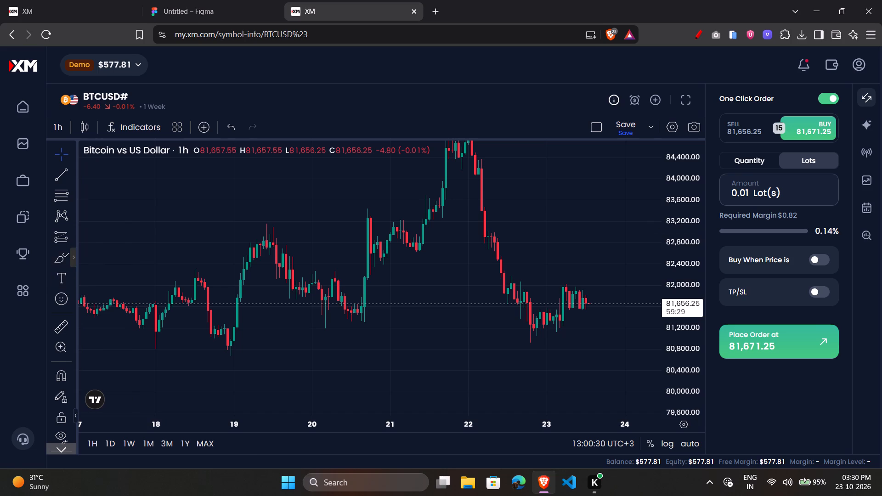
# Draw a rectangle around the latest 23 October candles, from about 81,998 down to about 81,513, ending at 16:00.
pyautogui.click(72, 260)
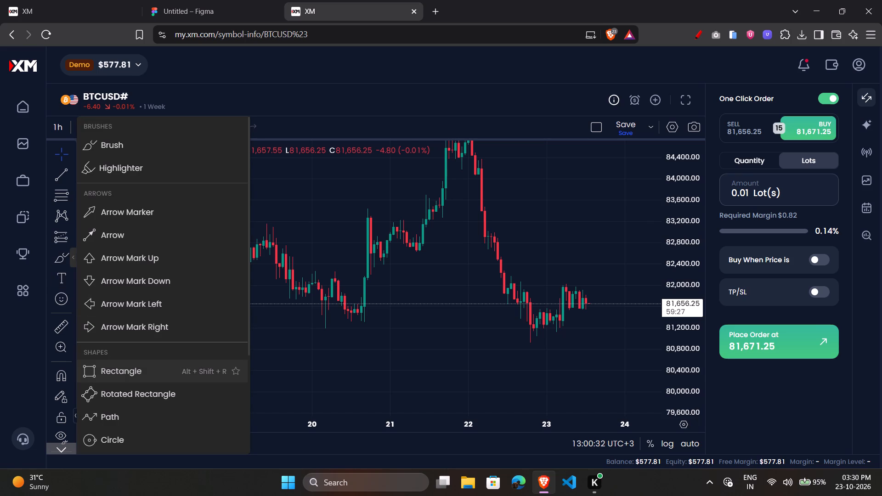
pyautogui.click(155, 368)
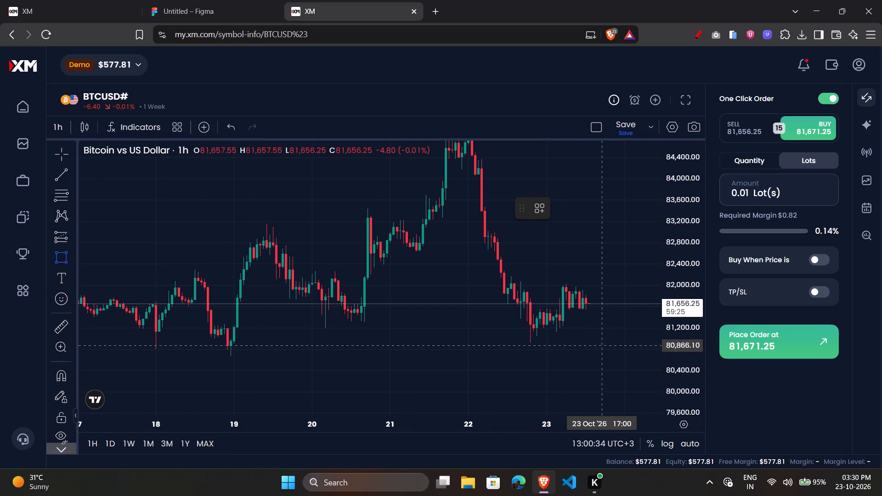
pyautogui.click(568, 285)
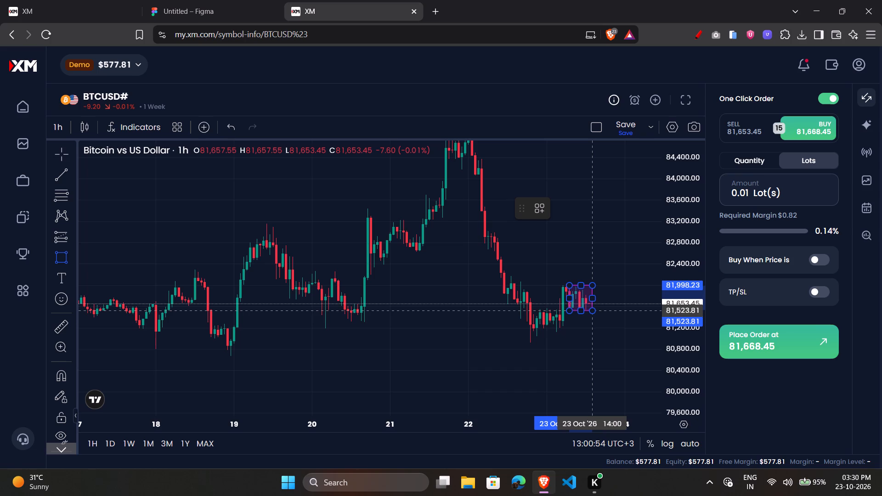
pyautogui.moveTo(594, 310); pyautogui.dragTo(599, 310)
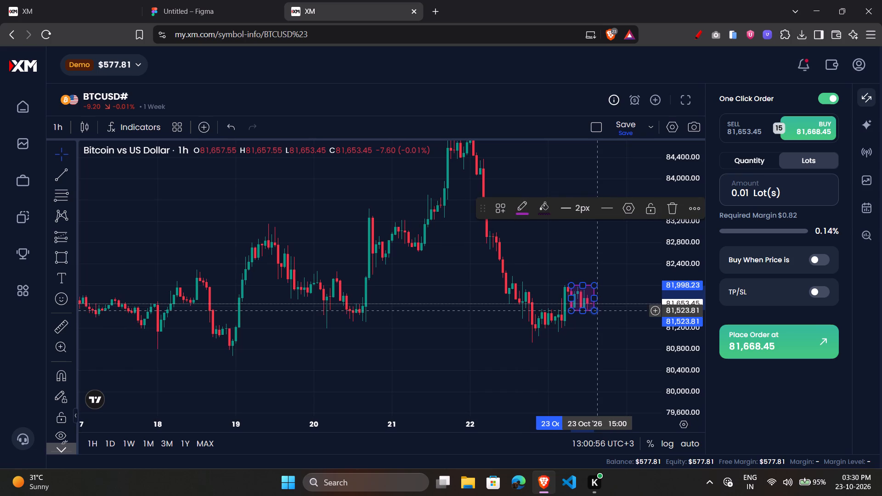
pyautogui.moveTo(595, 312); pyautogui.dragTo(601, 312)
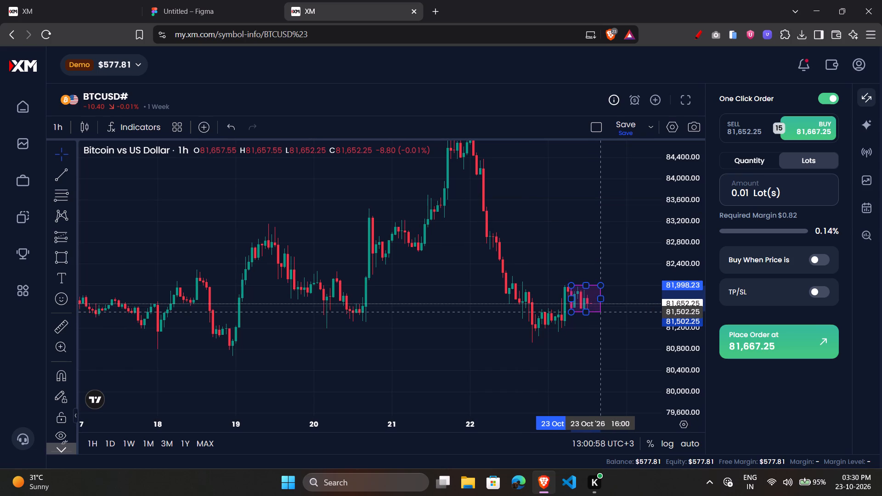
pyautogui.moveTo(601, 312); pyautogui.dragTo(602, 311)
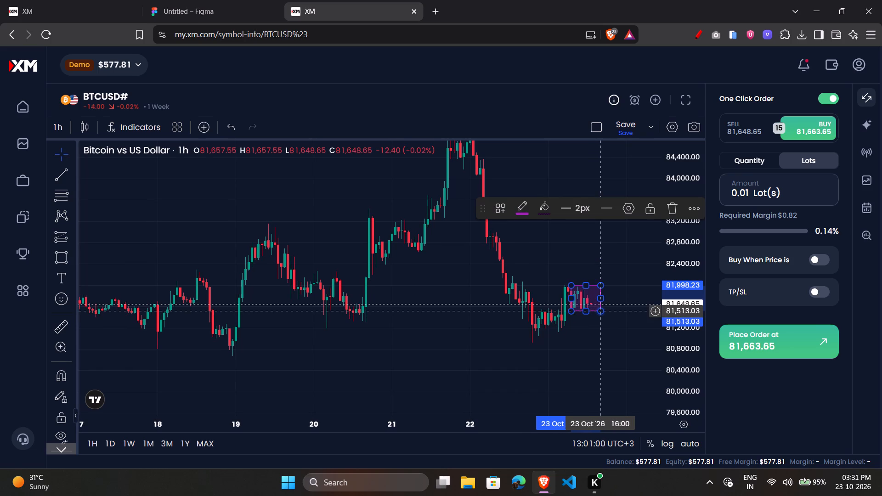
# Recolour the rectangle with a grey fill and a grey border, leaving it deselected.
pyautogui.click(541, 216)
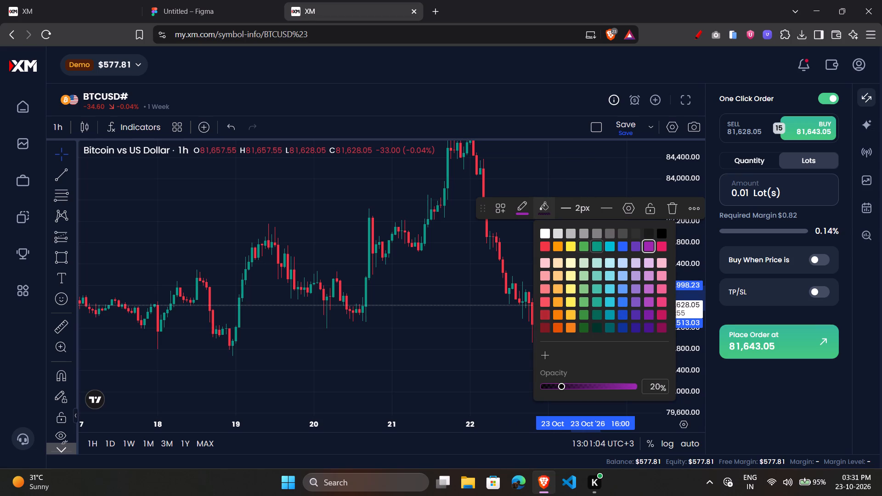
pyautogui.click(585, 238)
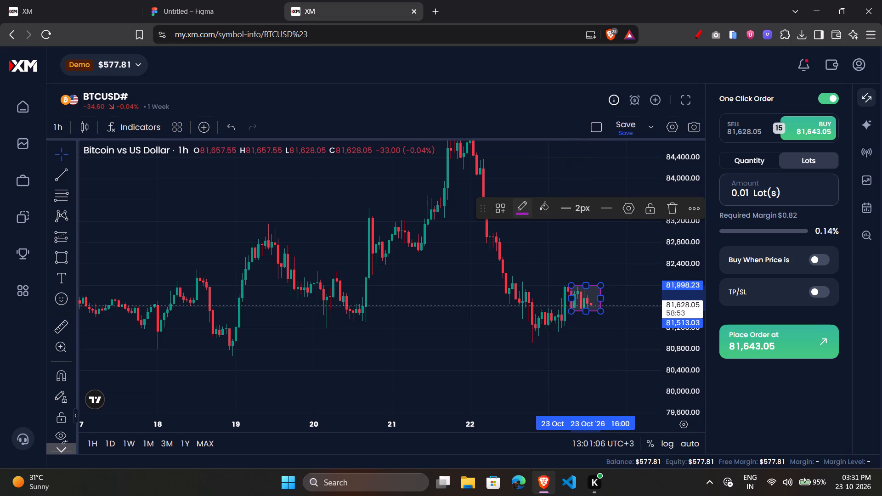
pyautogui.click(521, 210)
pyautogui.click(562, 230)
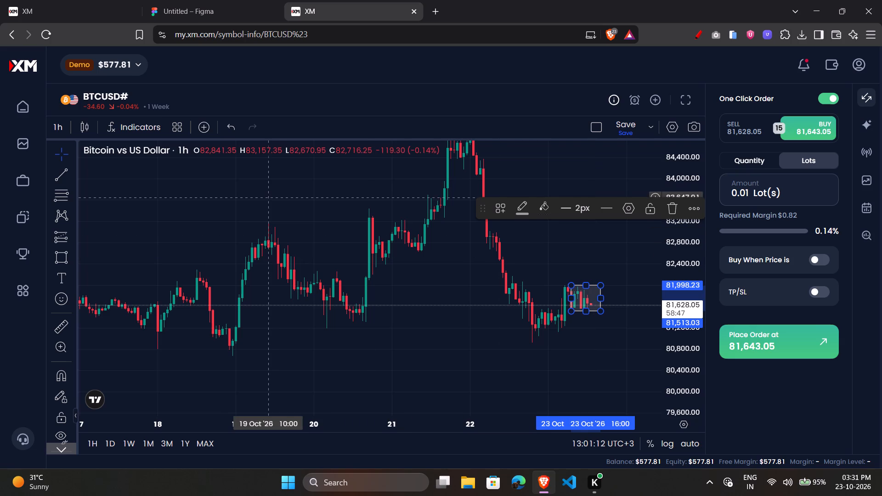
pyautogui.click(447, 357)
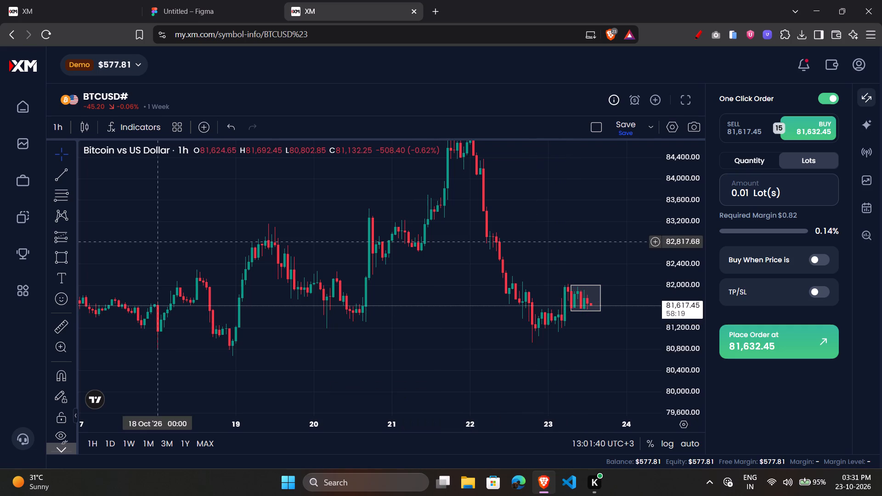
# Switch the BTCUSD# chart to the 4-hour timeframe and fit the price scale to the candles.
pyautogui.click(57, 125)
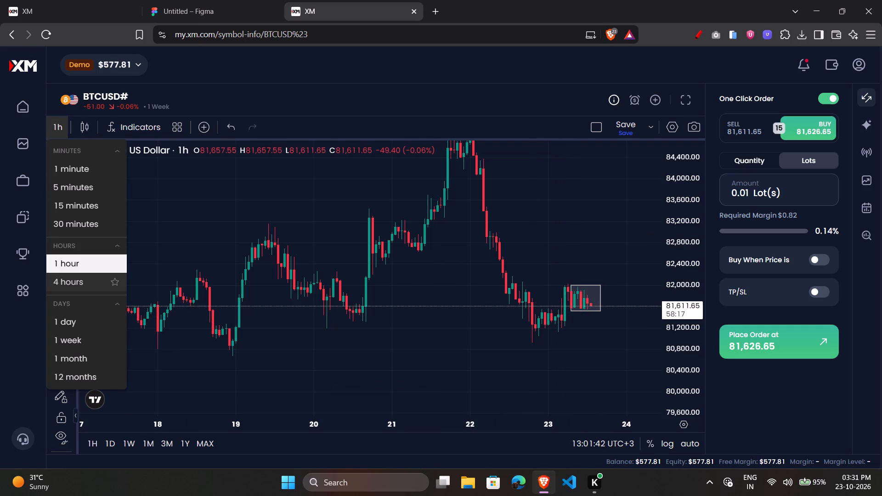
pyautogui.click(83, 282)
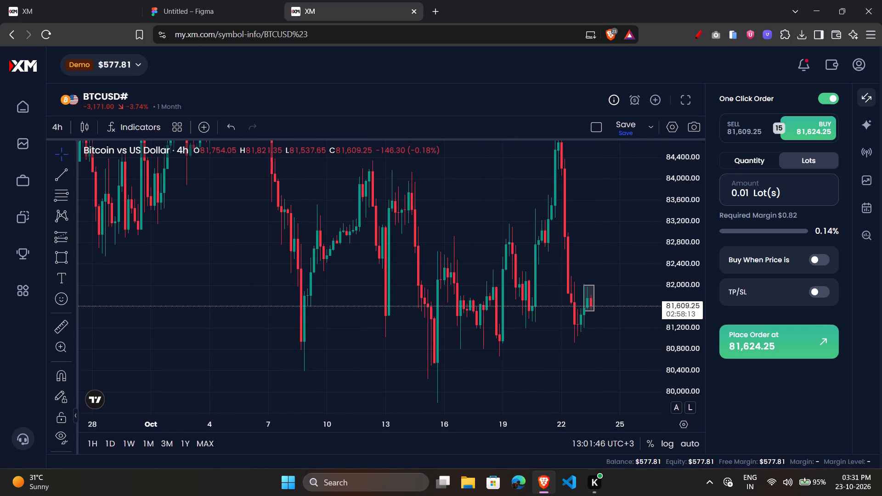
pyautogui.click(676, 412)
pyautogui.click(676, 412)
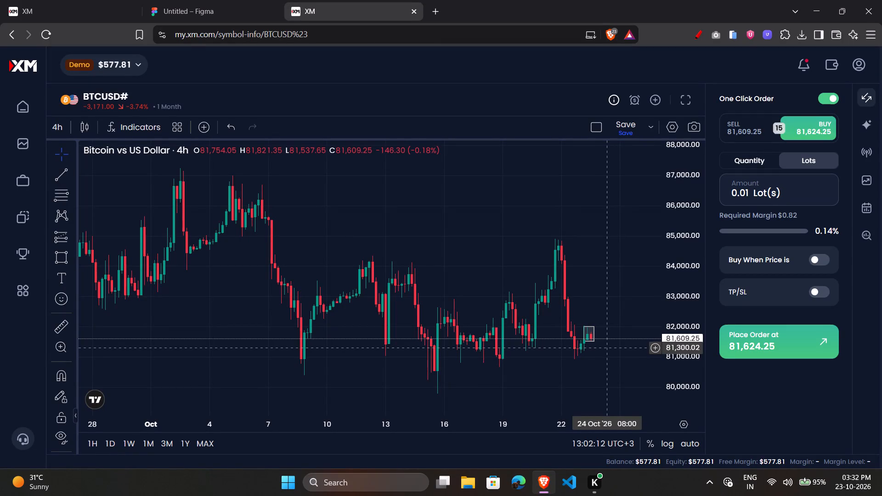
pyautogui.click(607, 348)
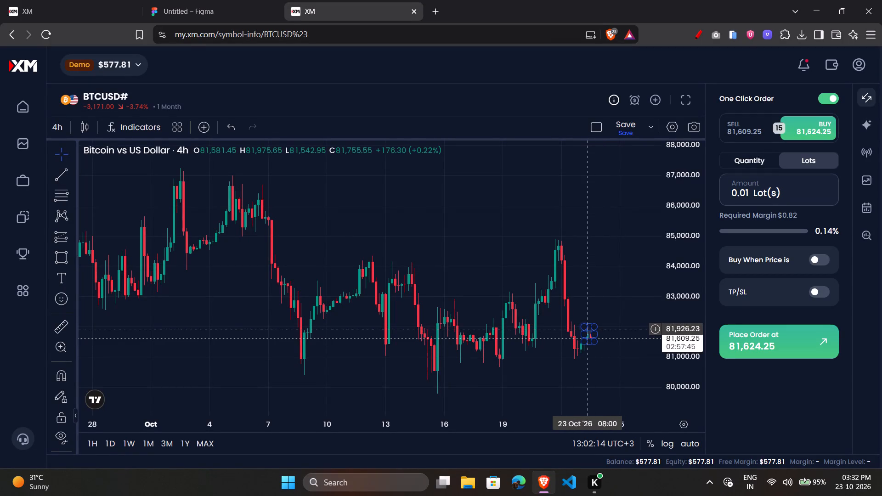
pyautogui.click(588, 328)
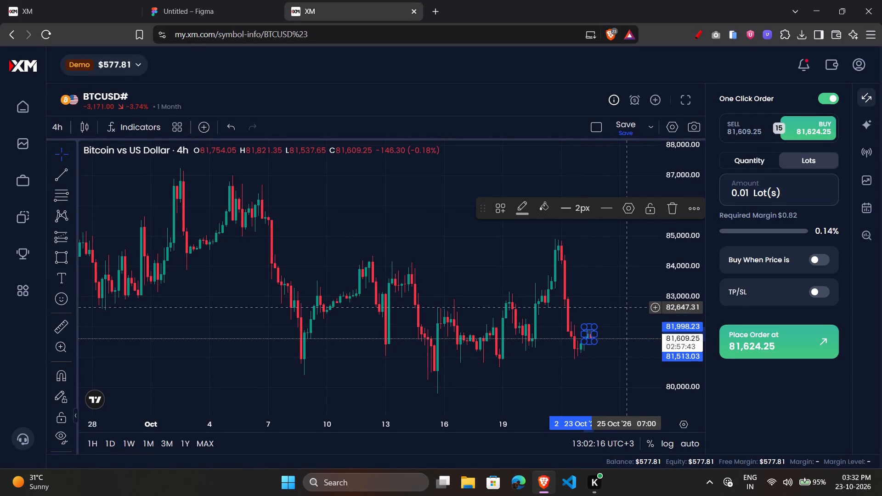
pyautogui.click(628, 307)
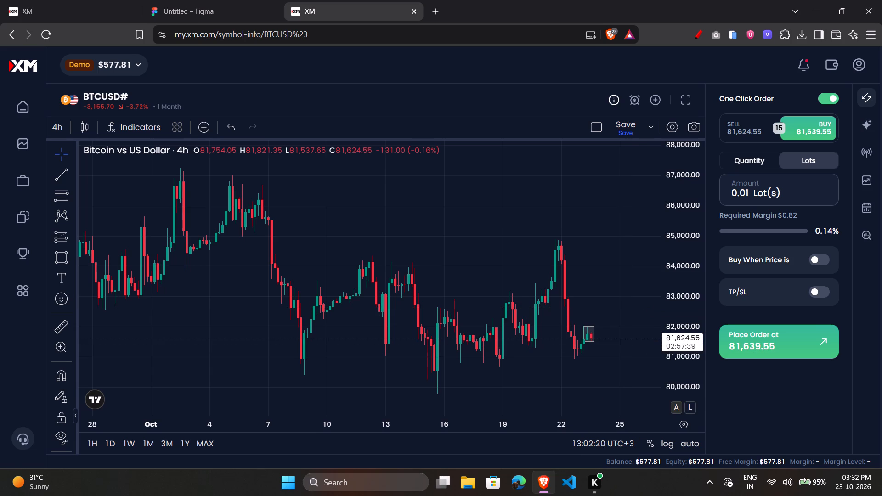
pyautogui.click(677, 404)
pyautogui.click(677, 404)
# Draw a Fib Retracement from about 81,262 at 23 October 00:00 up to about 81,754 at 24 October 00:00 on the 4-hour chart.
pyautogui.moveTo(689, 372); pyautogui.dragTo(683, 280)
pyautogui.moveTo(612, 290); pyautogui.dragTo(583, 203)
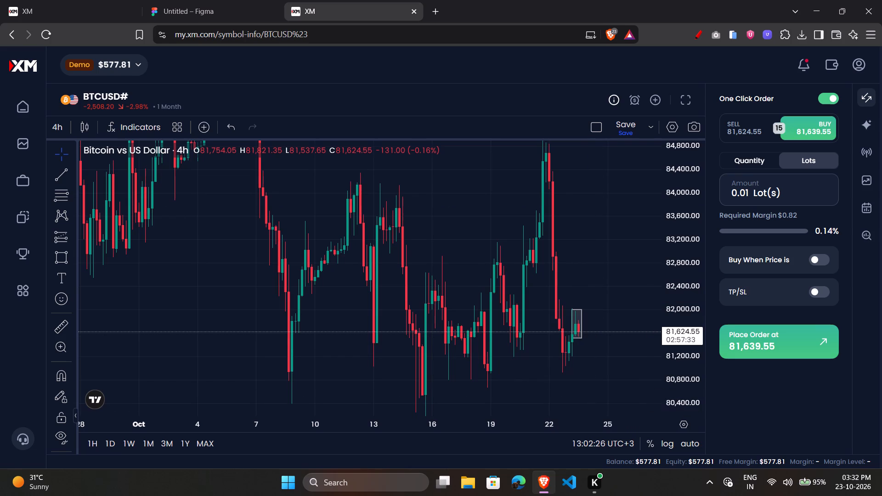
pyautogui.moveTo(590, 426); pyautogui.dragTo(506, 423)
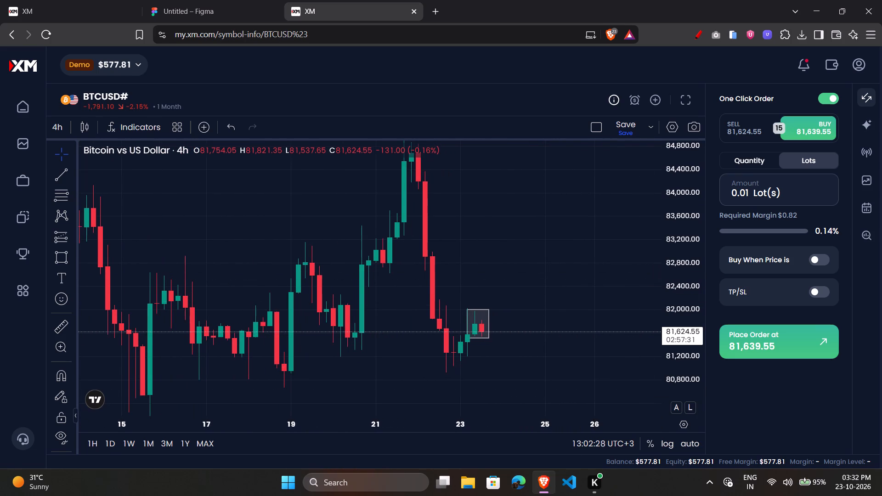
pyautogui.moveTo(685, 254); pyautogui.dragTo(674, 378)
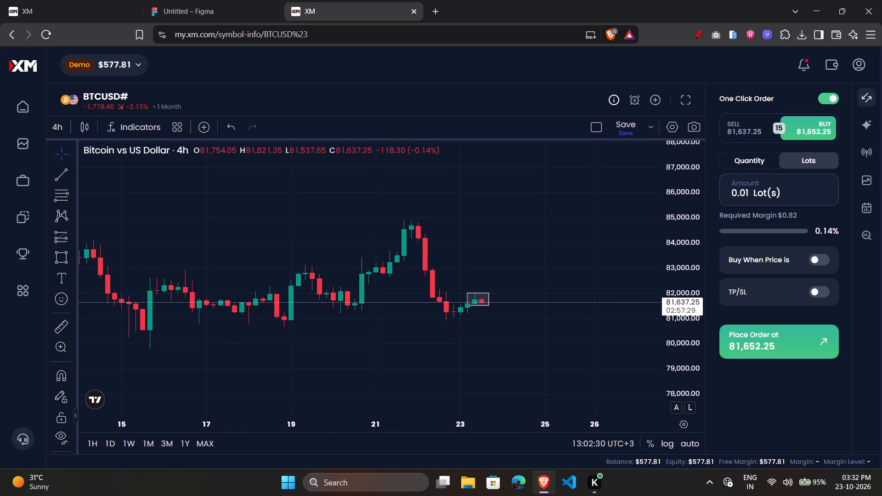
pyautogui.moveTo(521, 425); pyautogui.dragTo(484, 424)
pyautogui.moveTo(684, 349); pyautogui.dragTo(682, 267)
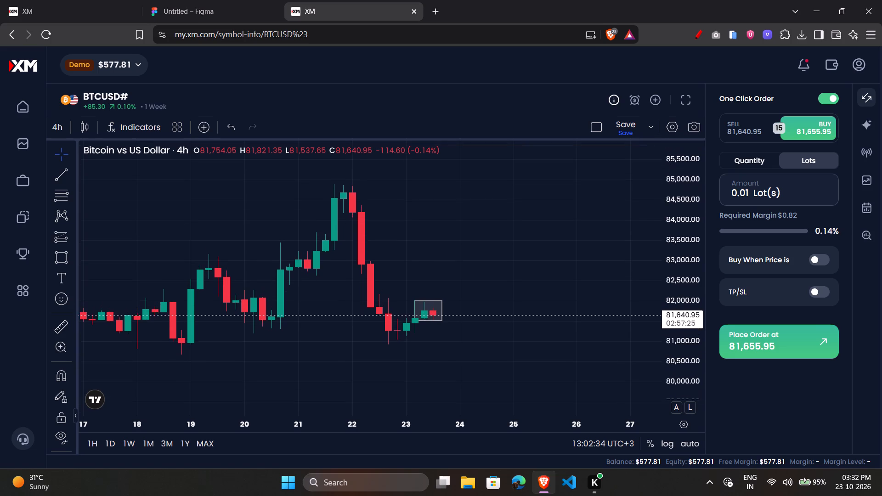
pyautogui.moveTo(682, 267); pyautogui.dragTo(682, 237)
pyautogui.moveTo(419, 430); pyautogui.dragTo(487, 427)
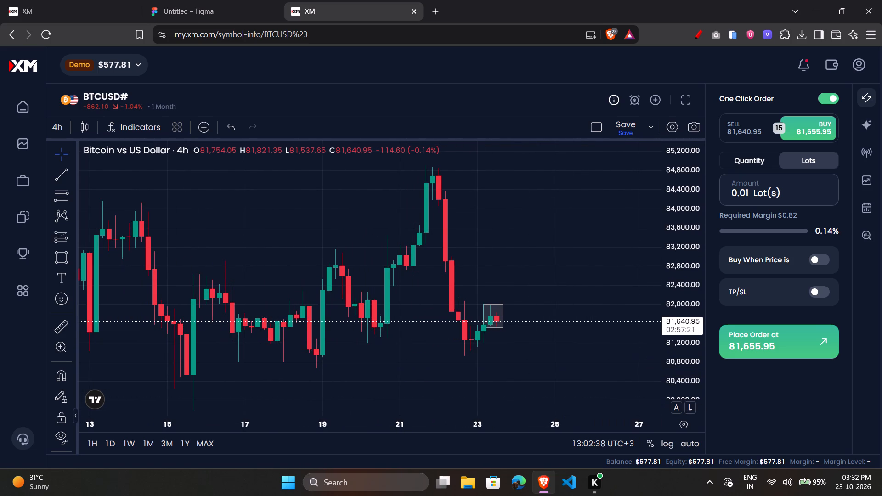
pyautogui.moveTo(680, 366); pyautogui.dragTo(662, 205)
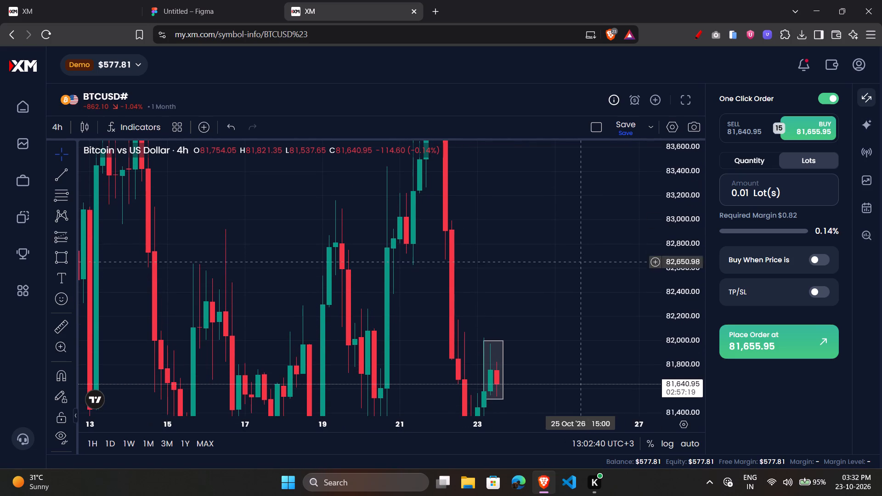
pyautogui.moveTo(554, 336); pyautogui.dragTo(570, 162)
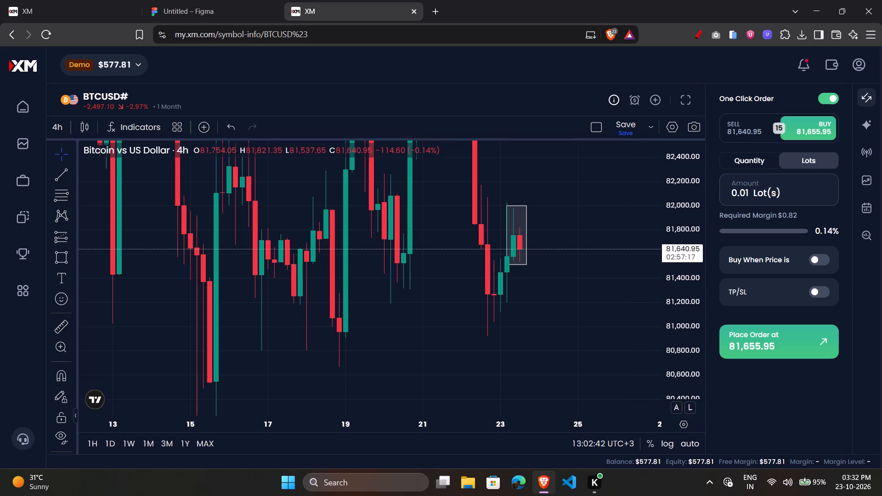
pyautogui.moveTo(690, 334); pyautogui.dragTo(684, 213)
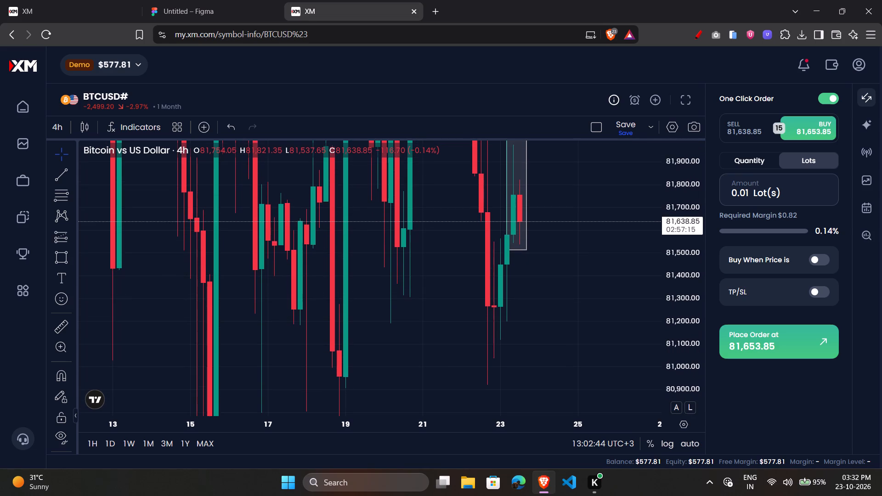
pyautogui.moveTo(690, 304); pyautogui.dragTo(687, 248)
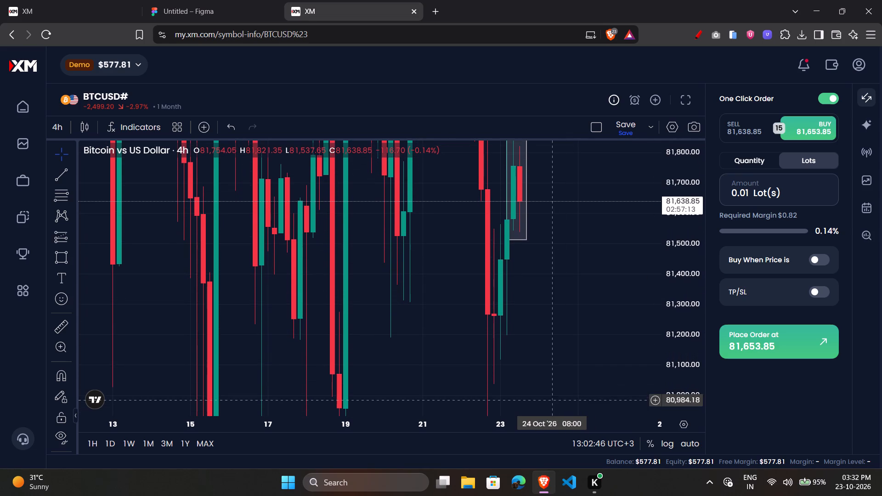
pyautogui.moveTo(553, 428); pyautogui.dragTo(492, 425)
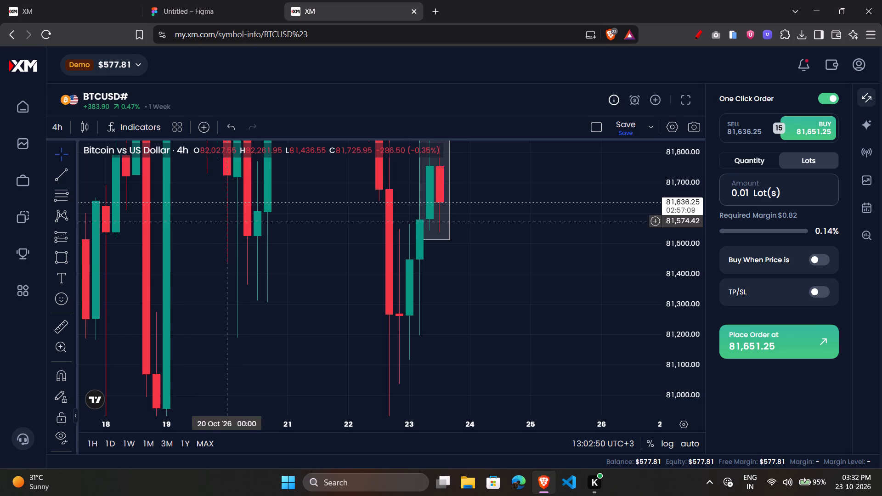
pyautogui.click(71, 195)
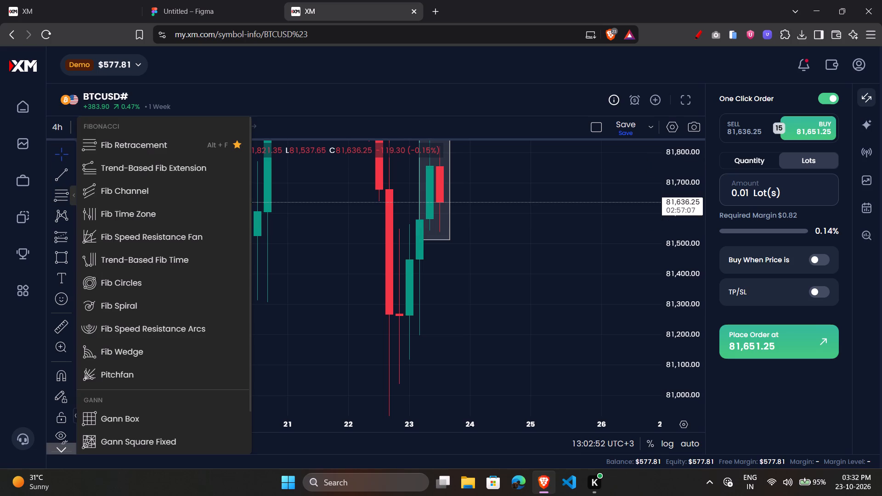
pyautogui.click(142, 146)
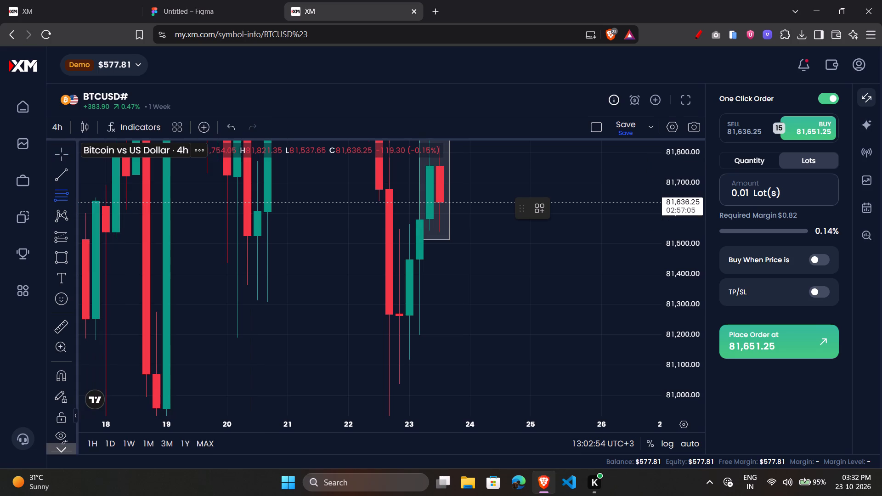
pyautogui.click(413, 316)
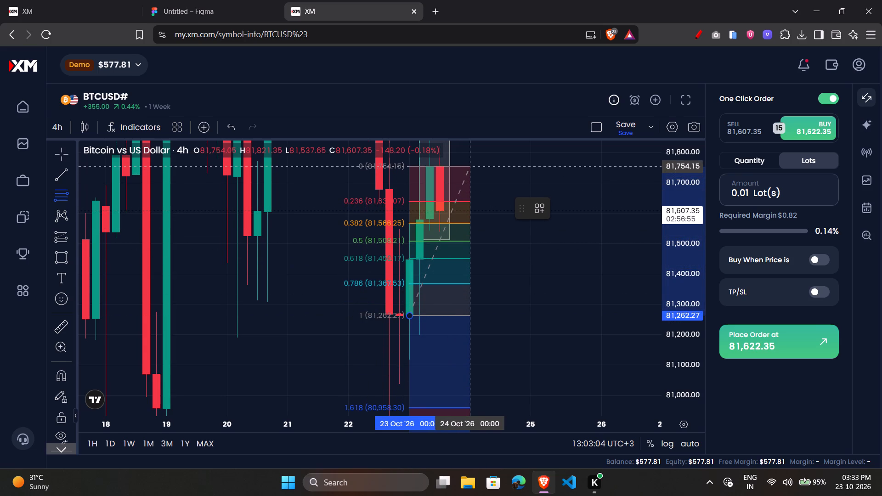
pyautogui.click(474, 166)
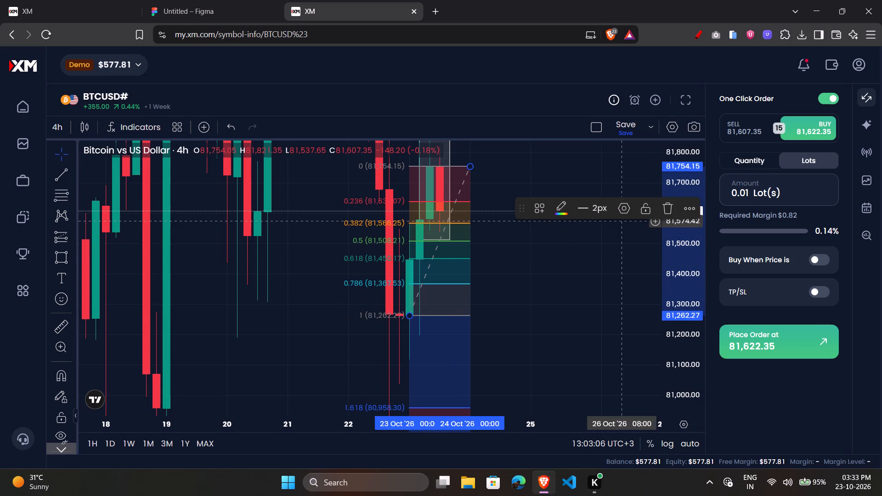
# Turn off the retracement's 0.236, 0.786, 1.618, 2.618, 3.618 and 4.236 levels, apply the settings and deselect it.
pyautogui.click(624, 214)
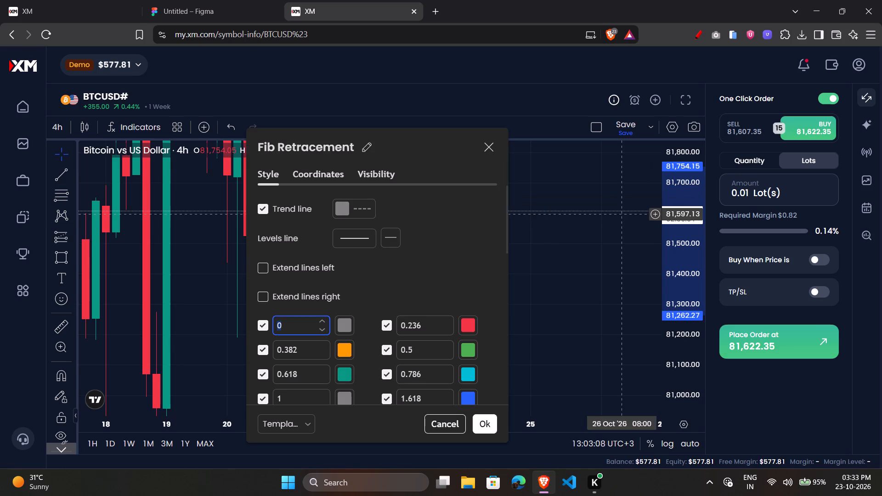
pyautogui.scroll(-2, 381, 310)
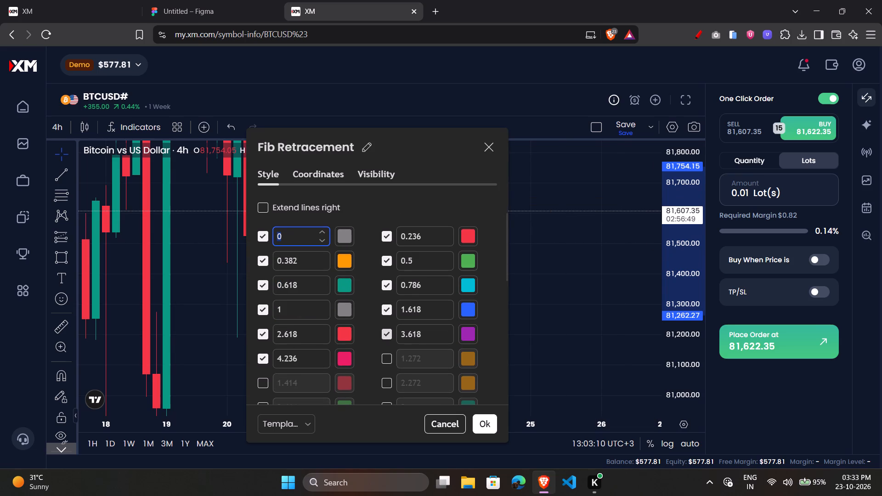
pyautogui.click(385, 335)
pyautogui.click(388, 311)
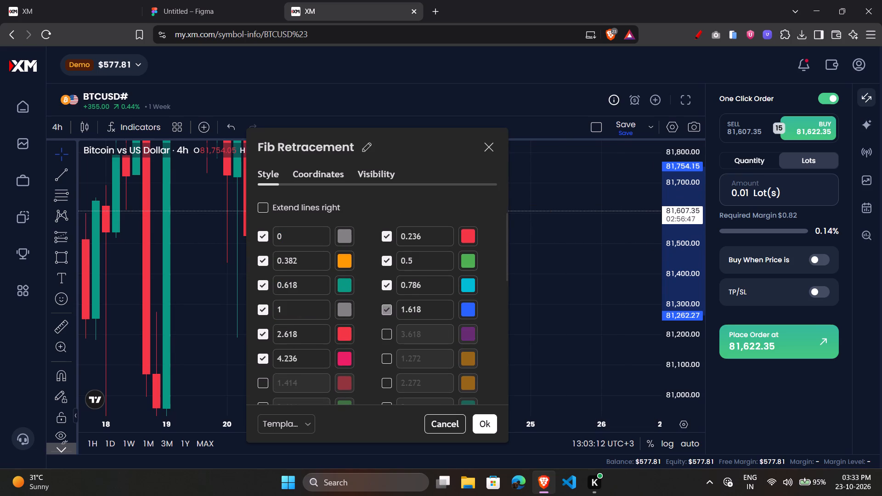
pyautogui.click(389, 286)
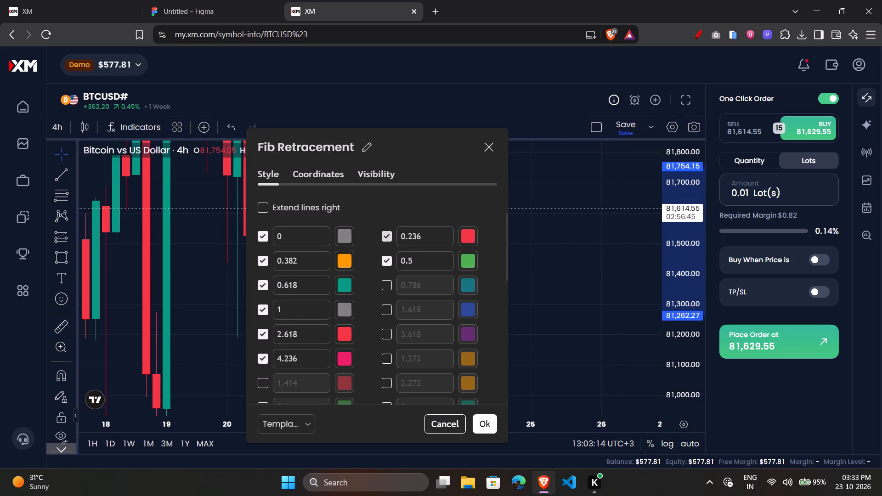
pyautogui.click(387, 234)
pyautogui.click(266, 358)
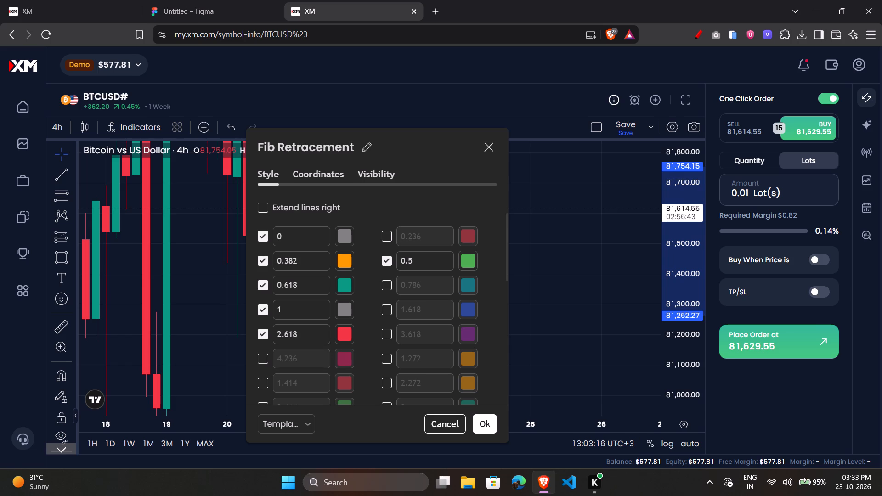
pyautogui.click(263, 333)
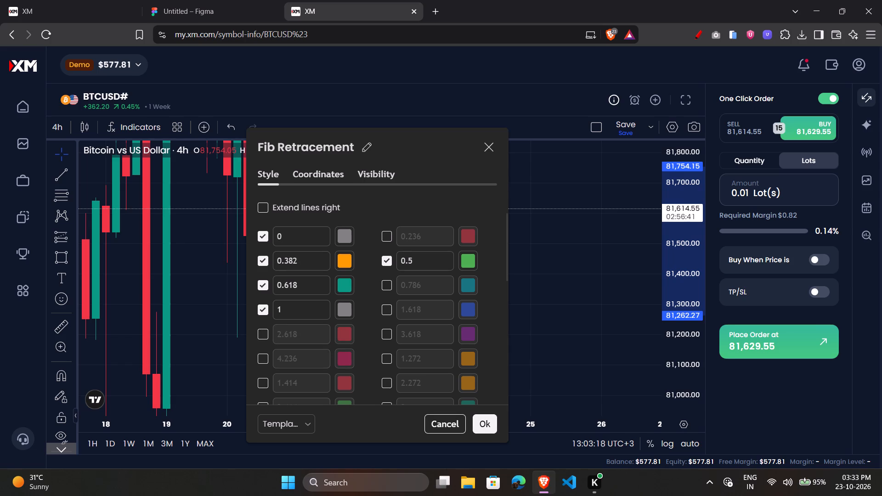
pyautogui.click(490, 425)
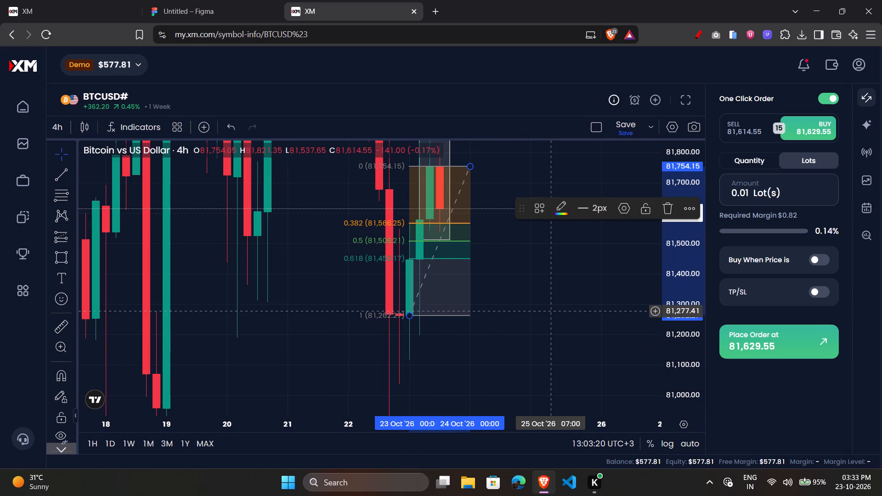
pyautogui.click(577, 276)
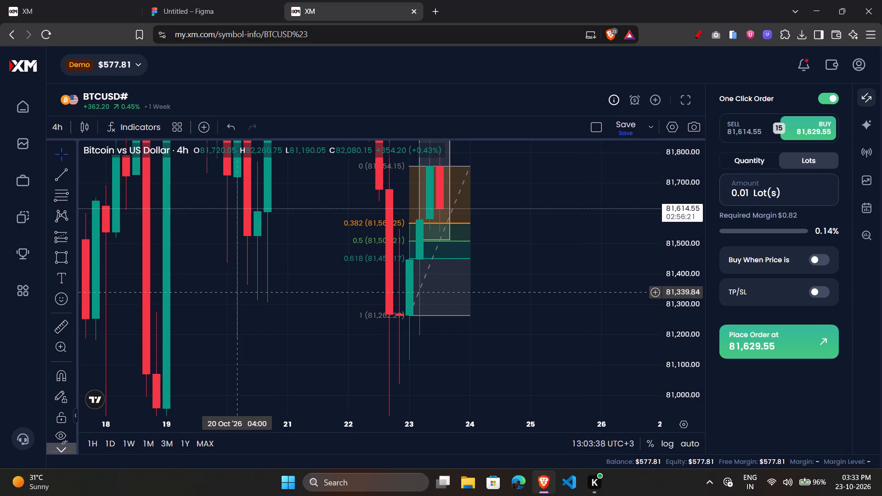
# Switch the BTCUSD# chart to the 1-day timeframe, fit the price scale and examine the daily candles from August to October.
pyautogui.click(65, 127)
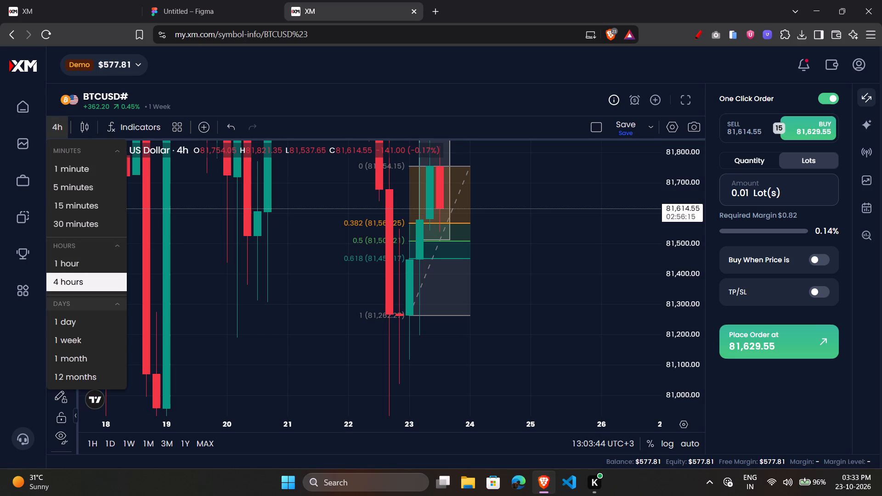
pyautogui.click(78, 321)
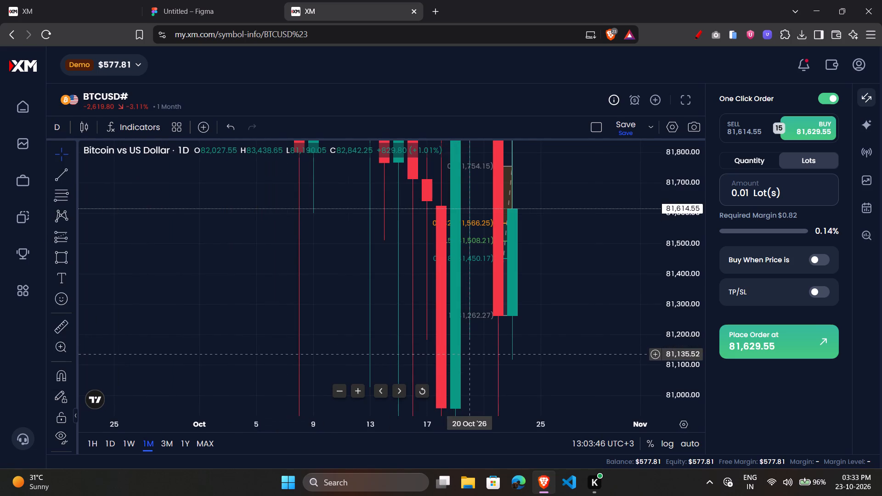
pyautogui.click(679, 407)
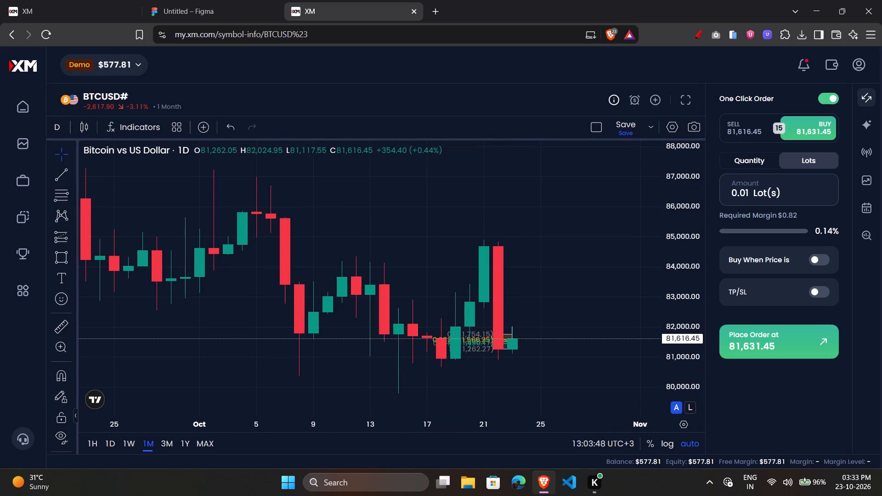
pyautogui.click(679, 407)
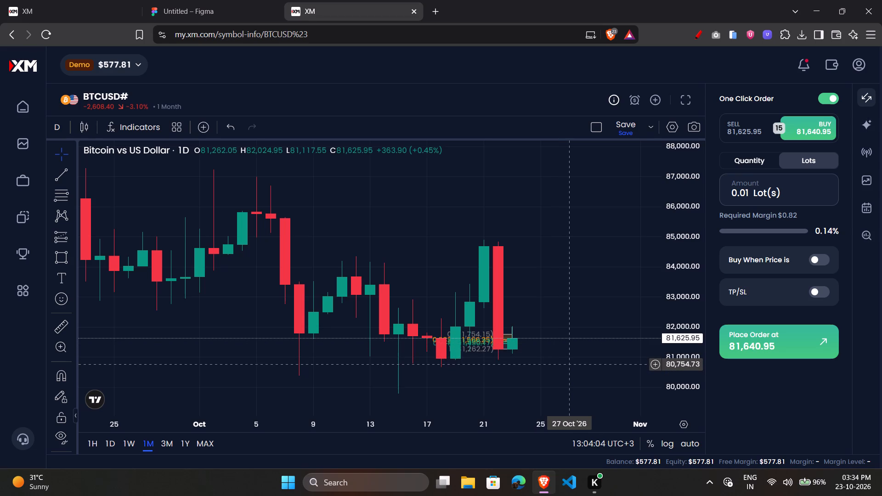
pyautogui.click(677, 411)
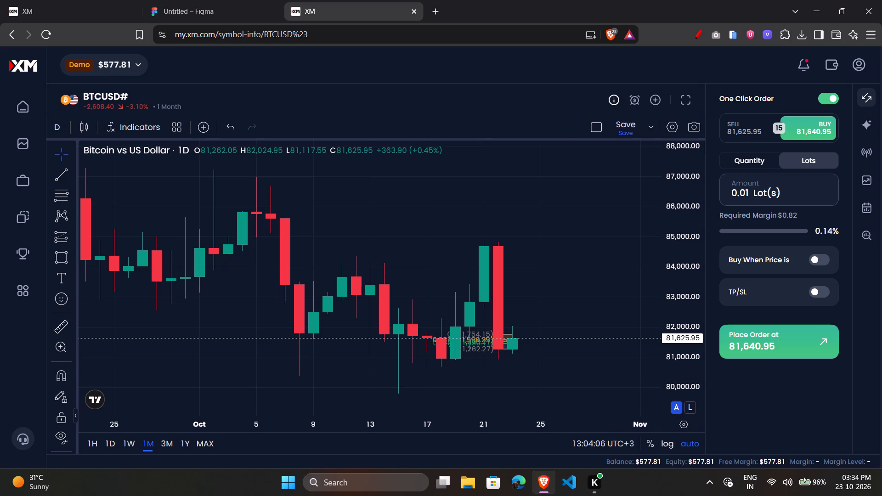
pyautogui.click(677, 411)
pyautogui.moveTo(594, 427); pyautogui.dragTo(630, 423)
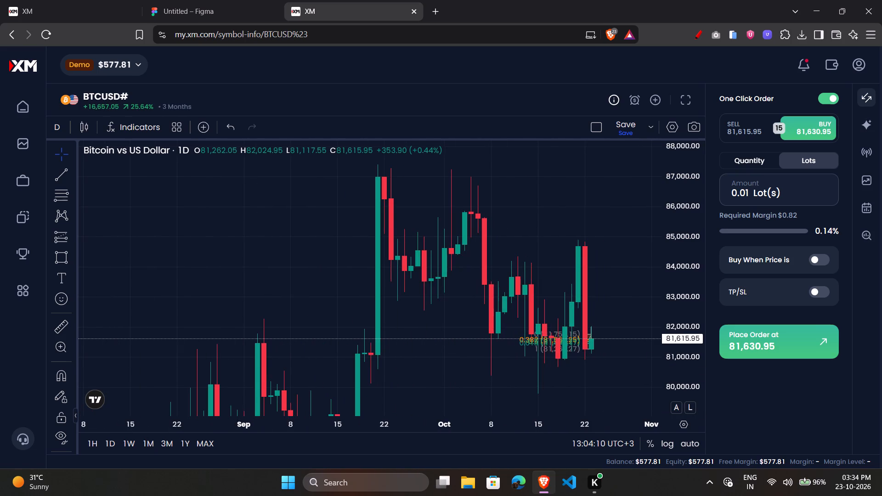
pyautogui.moveTo(686, 301); pyautogui.dragTo(685, 394)
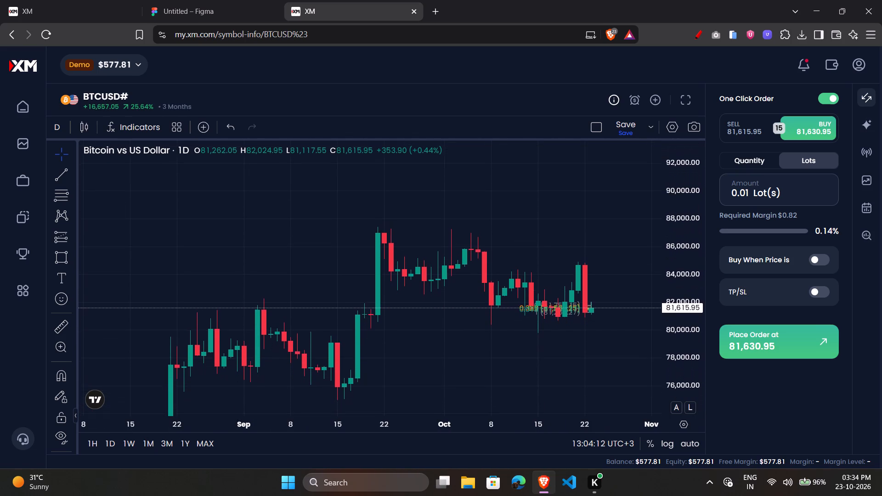
pyautogui.moveTo(685, 394); pyautogui.dragTo(684, 383)
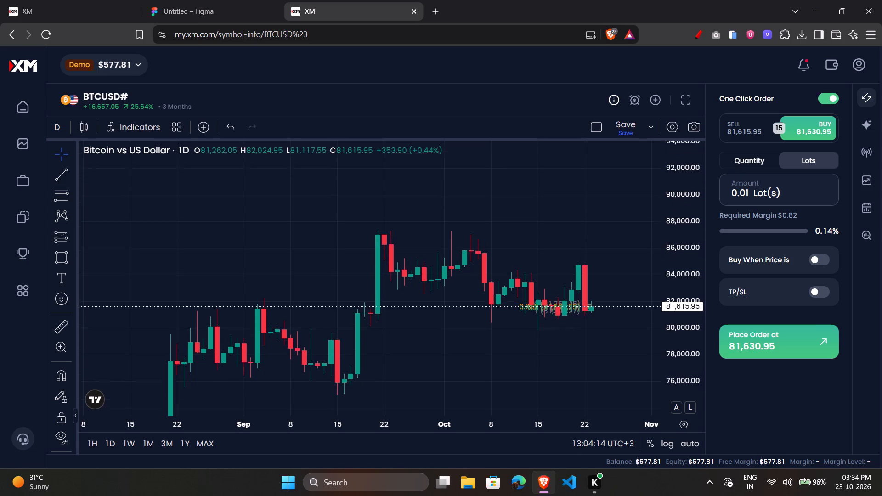
pyautogui.moveTo(684, 383); pyautogui.dragTo(689, 333)
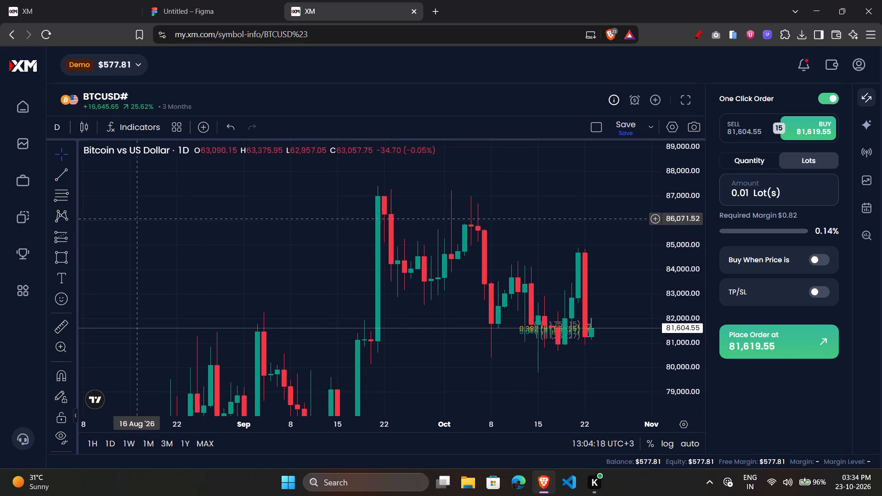
pyautogui.scroll(1, 68, 238)
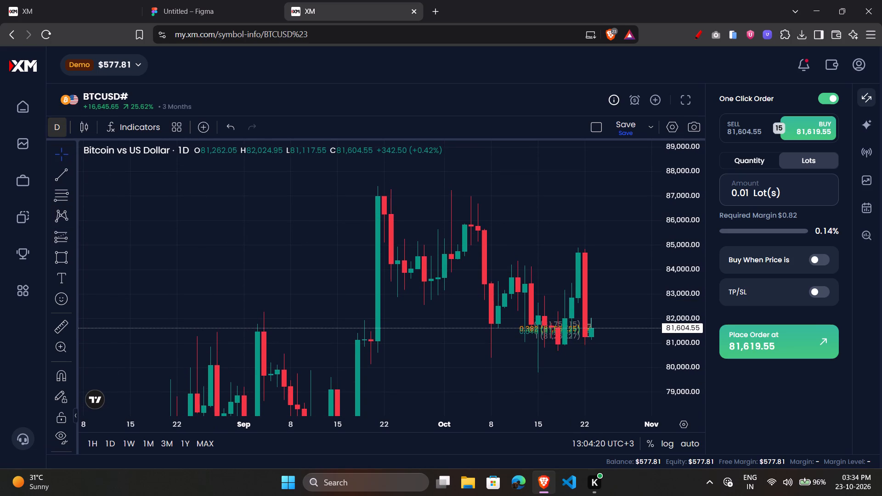
# Switch the BTCUSD# chart to the 15-minute timeframe and fit the price scale to the candles.
pyautogui.click(50, 127)
pyautogui.click(79, 199)
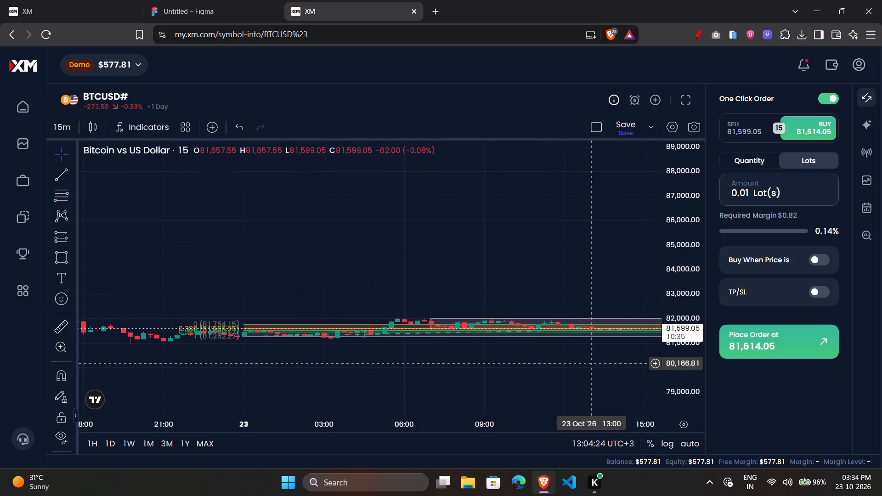
pyautogui.click(679, 408)
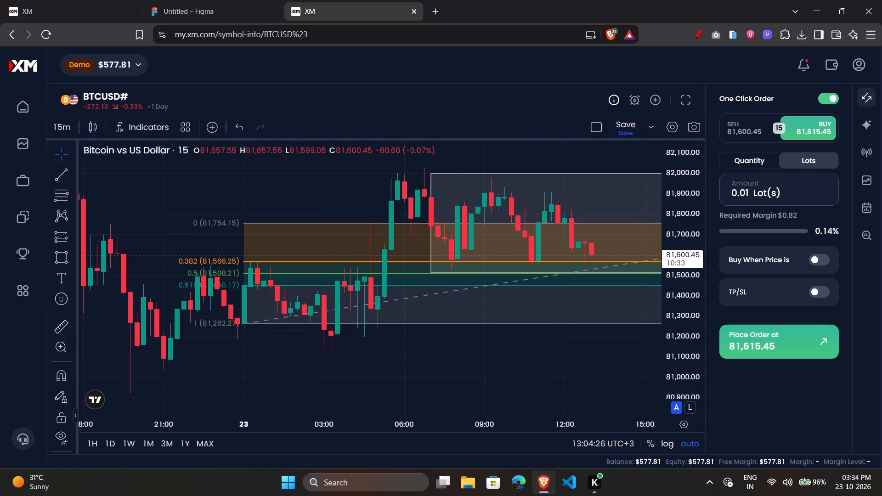
pyautogui.click(679, 408)
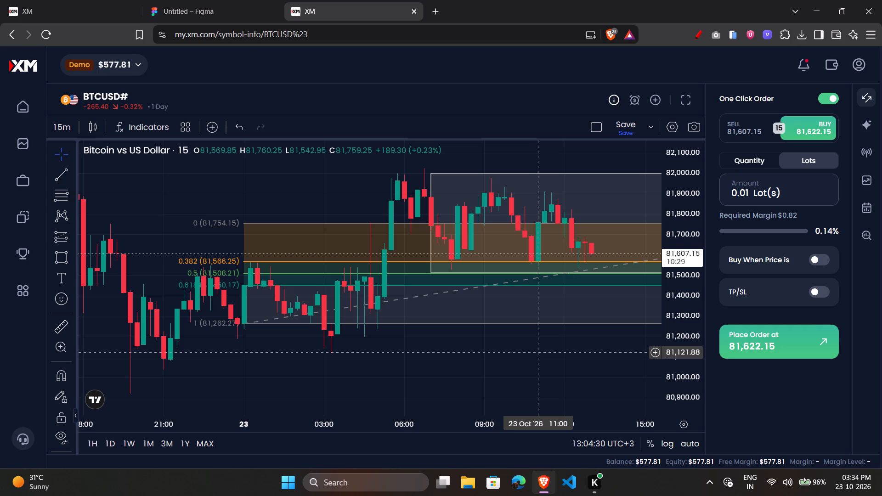
# Switch the BTCUSD# chart from the 15-minute to the 5-minute timeframe.
pyautogui.moveTo(536, 352); pyautogui.dragTo(483, 363)
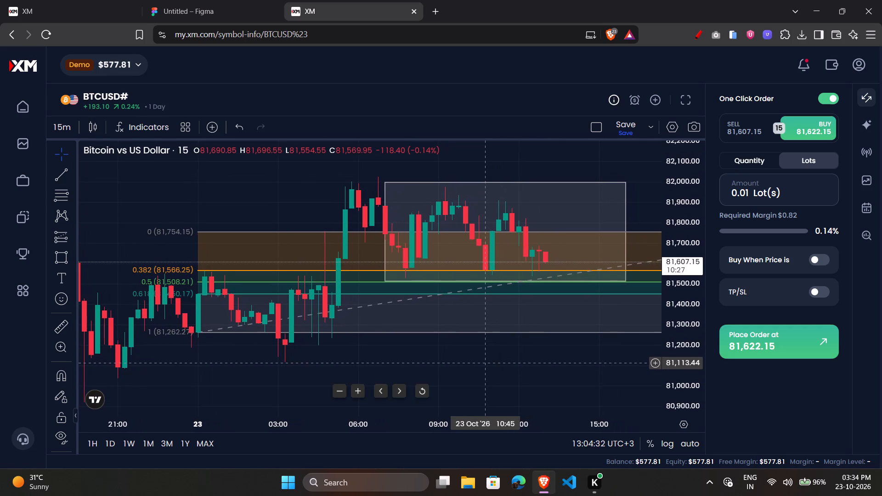
pyautogui.moveTo(547, 356); pyautogui.dragTo(509, 361)
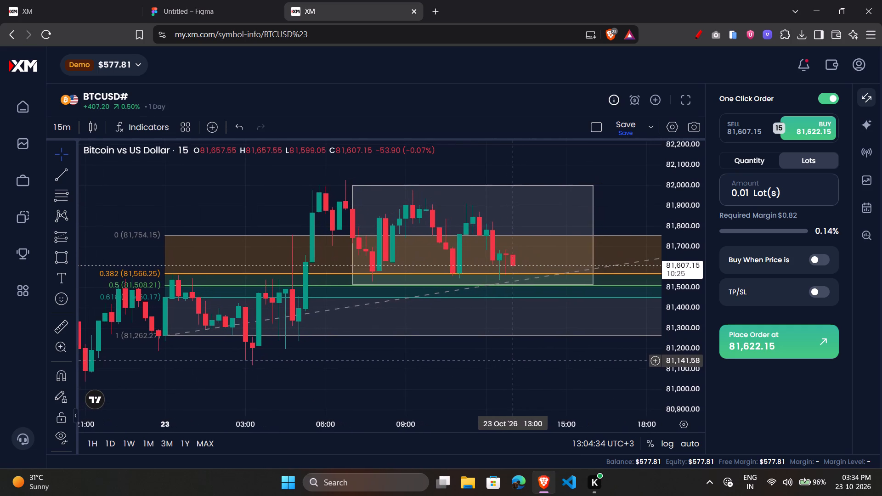
pyautogui.moveTo(509, 361); pyautogui.dragTo(509, 361)
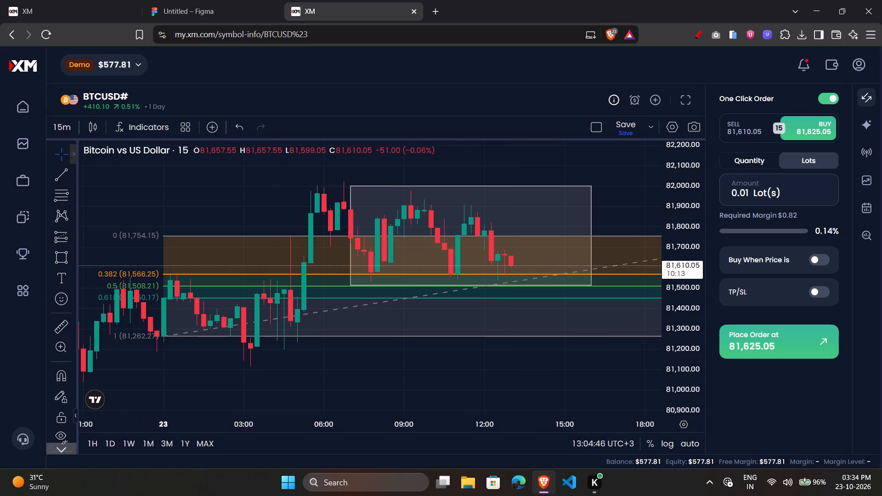
pyautogui.click(62, 130)
pyautogui.click(94, 188)
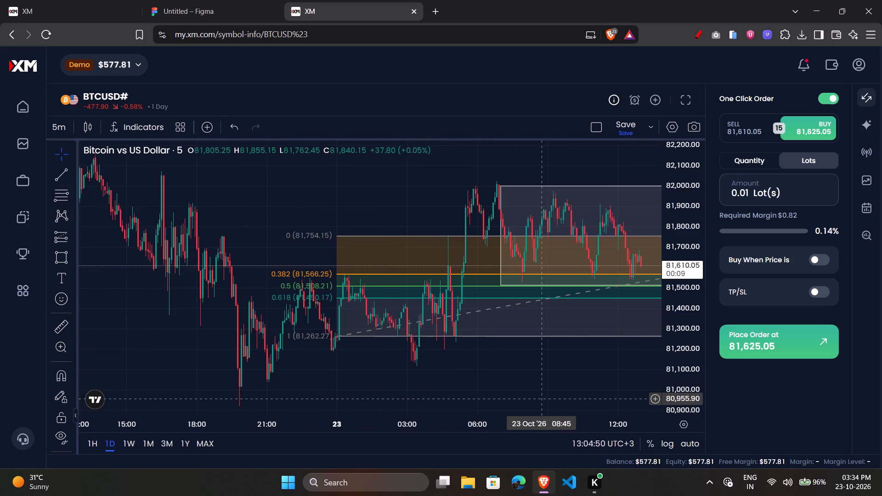
# Examine the 5-minute candles of 23 October inside the range rectangle and against the Fibonacci retracement levels.
pyautogui.moveTo(577, 402); pyautogui.dragTo(513, 396)
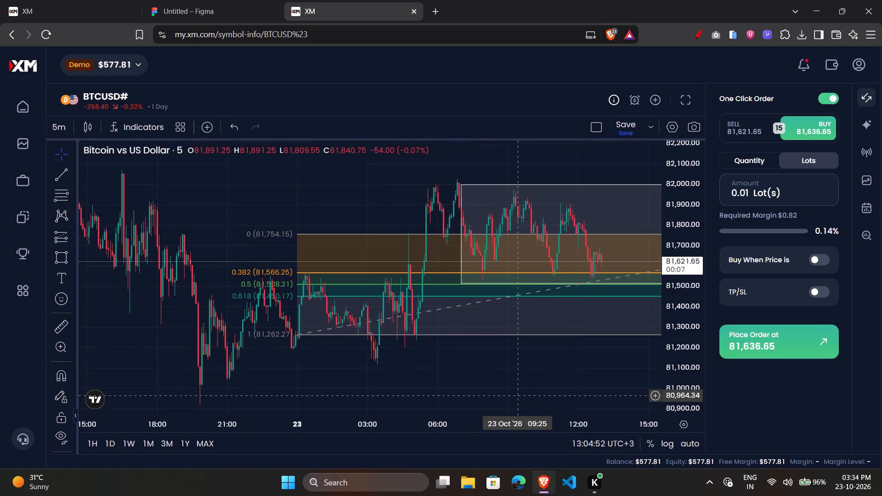
pyautogui.moveTo(513, 396); pyautogui.dragTo(499, 396)
pyautogui.moveTo(533, 392); pyautogui.dragTo(503, 390)
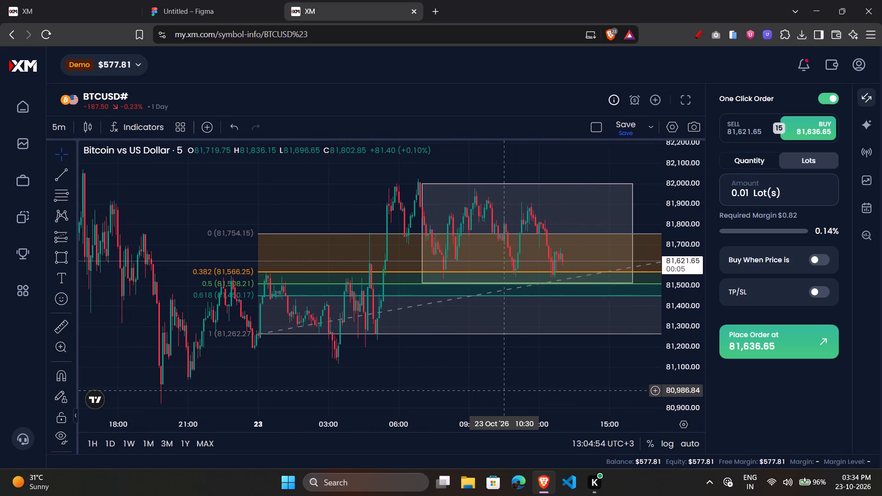
pyautogui.moveTo(503, 390); pyautogui.dragTo(503, 390)
pyautogui.moveTo(503, 390); pyautogui.dragTo(492, 387)
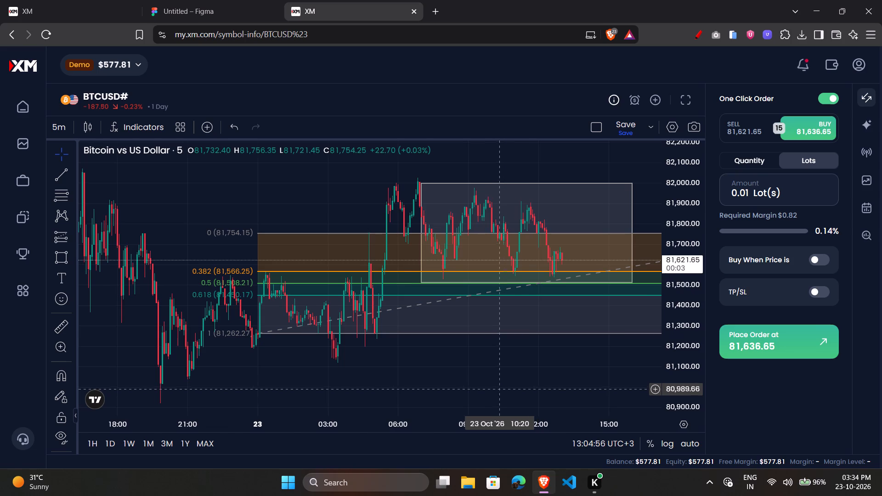
pyautogui.moveTo(492, 387); pyautogui.dragTo(474, 385)
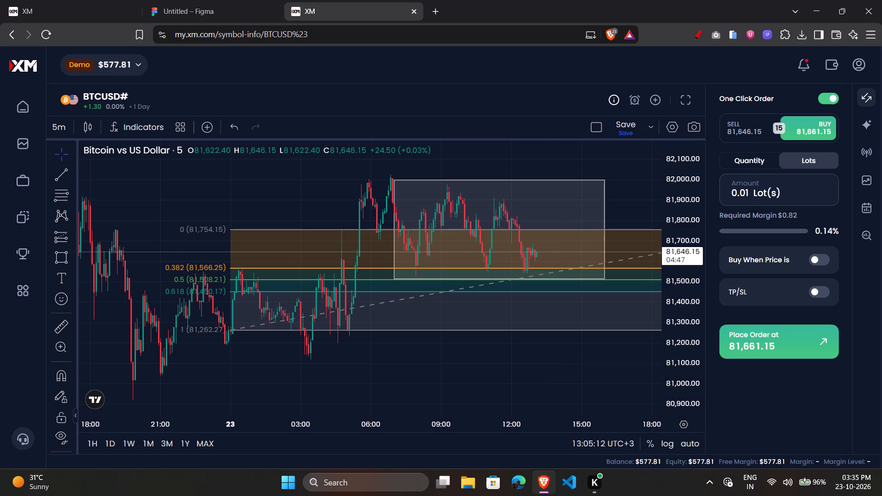
pyautogui.moveTo(537, 423); pyautogui.dragTo(425, 418)
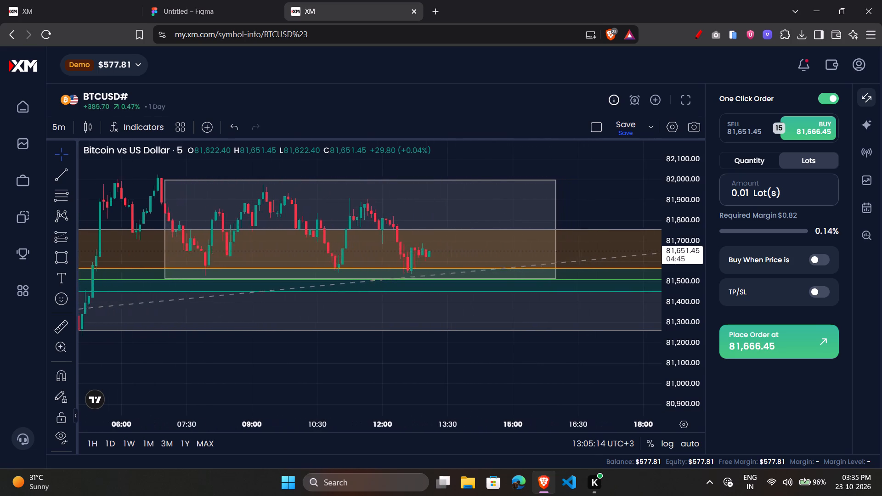
pyautogui.moveTo(425, 418); pyautogui.dragTo(423, 417)
pyautogui.moveTo(463, 424); pyautogui.dragTo(454, 424)
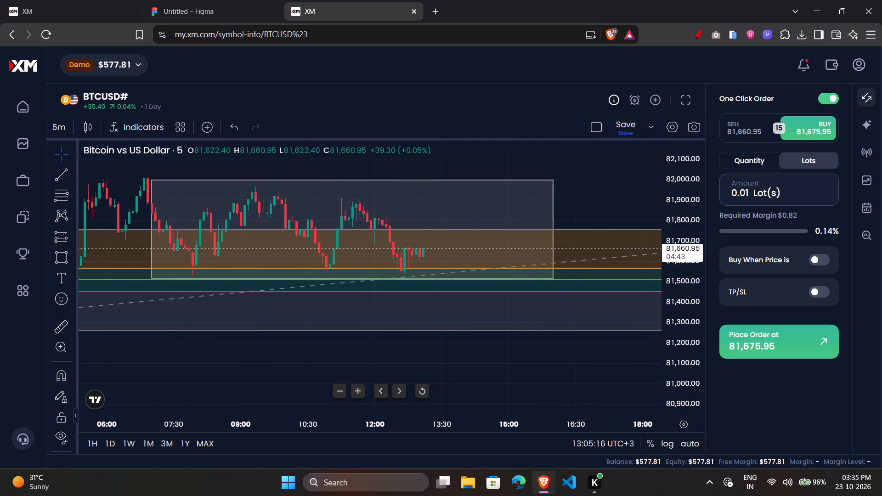
pyautogui.moveTo(454, 424); pyautogui.dragTo(438, 424)
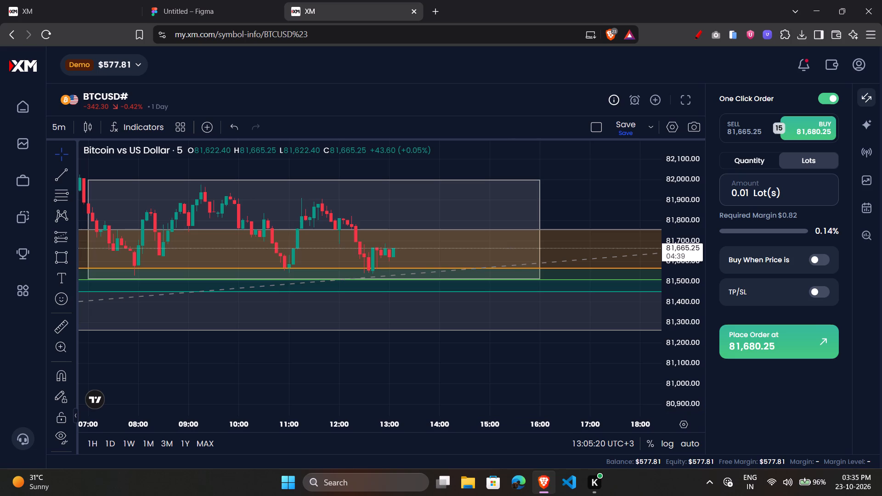
pyautogui.moveTo(514, 425); pyautogui.dragTo(507, 427)
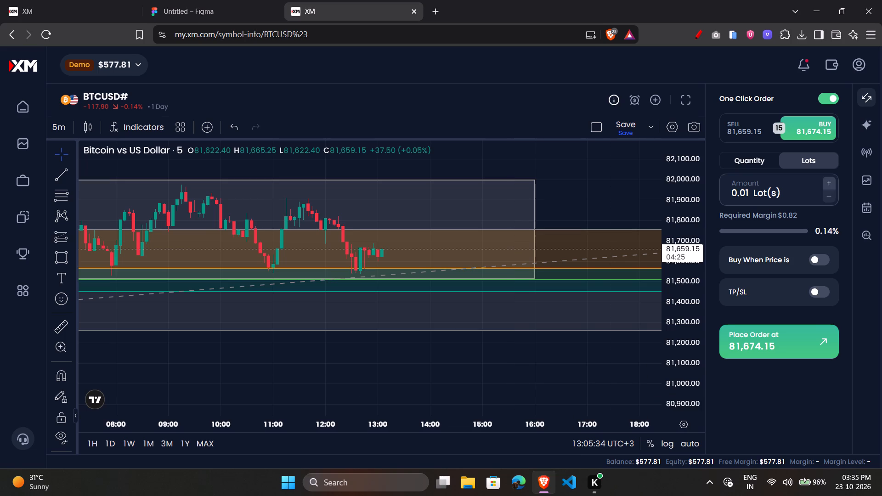
# Try order amounts of 0.05, 0.1, 0.5 and 0.3 lots, and settle on 0.25 lots.
pyautogui.click(745, 192)
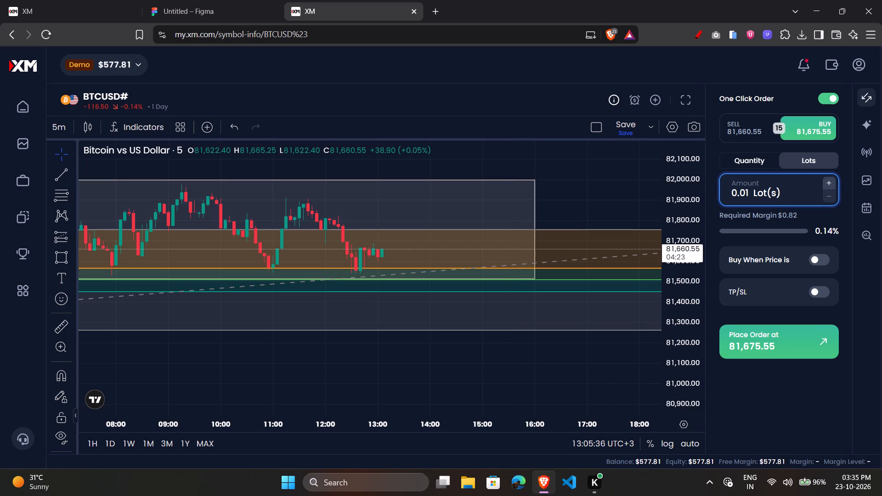
pyautogui.click(749, 194)
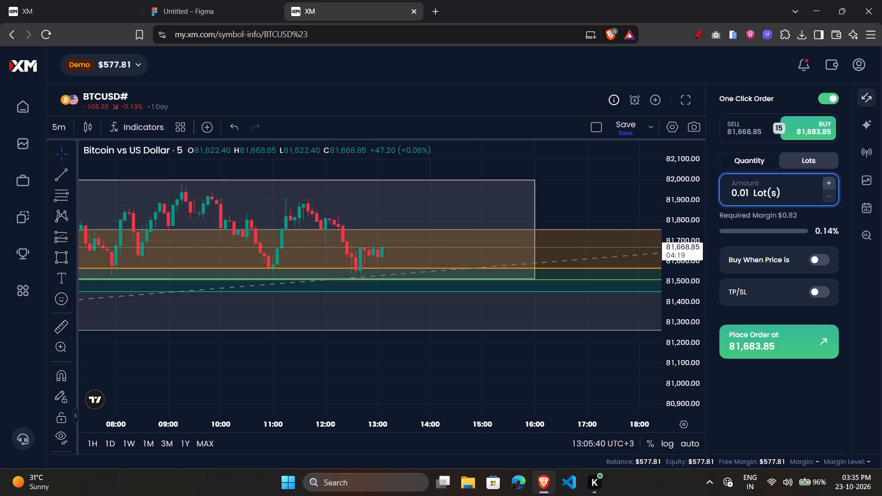
pyautogui.press('BackSpace')
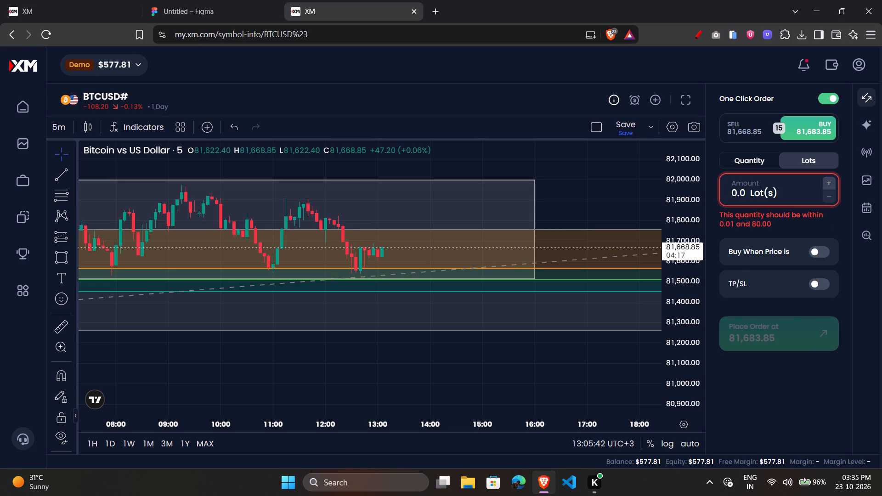
pyautogui.press('5')
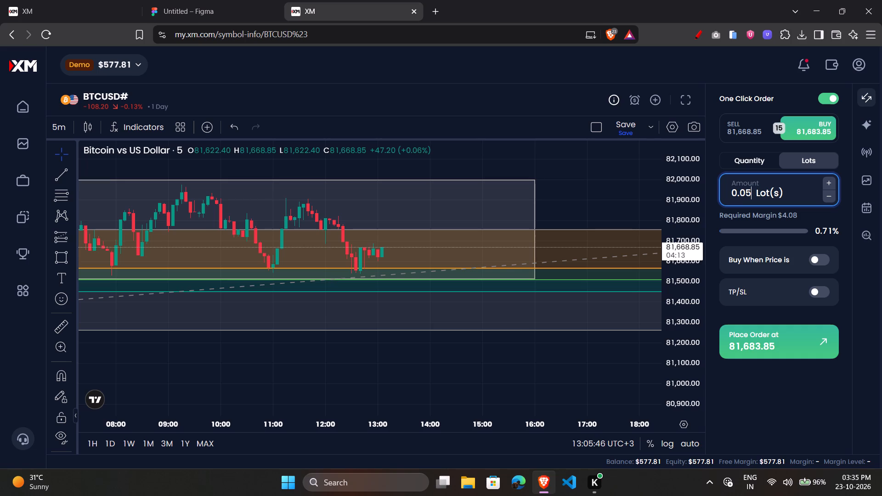
pyautogui.press('BackSpace')
pyautogui.press('BackSpace')
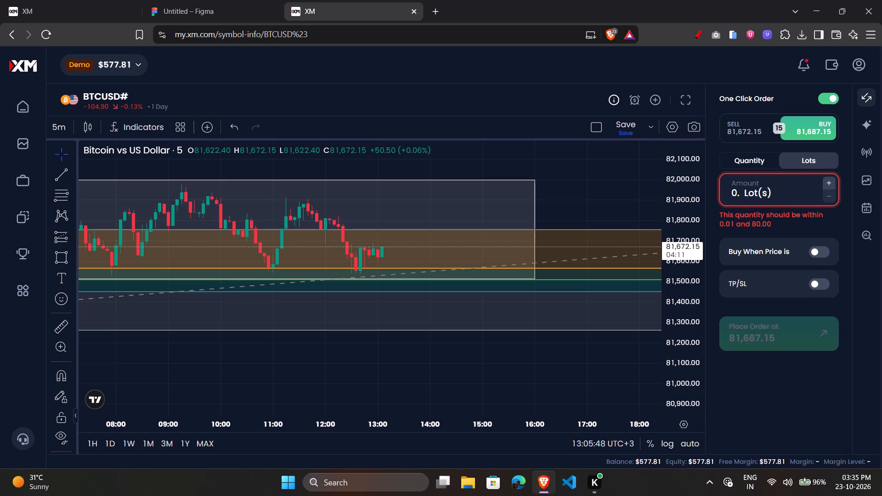
pyautogui.press('1')
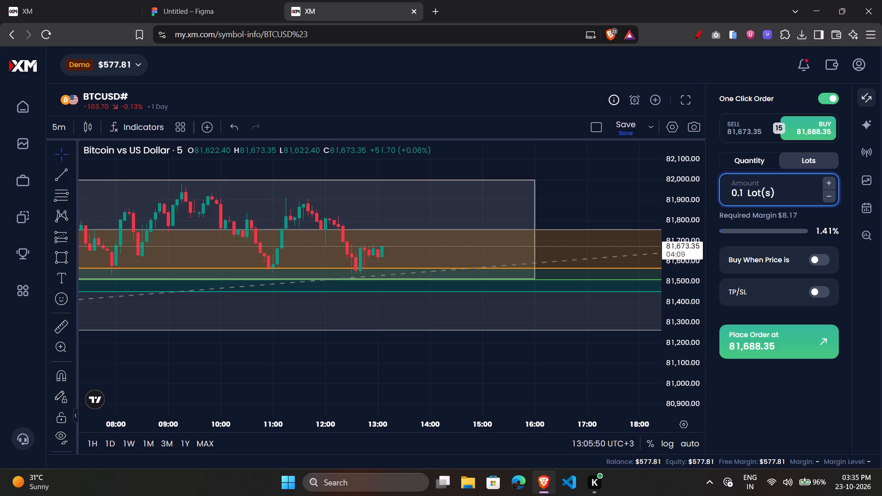
pyautogui.press('BackSpace')
pyautogui.press('5')
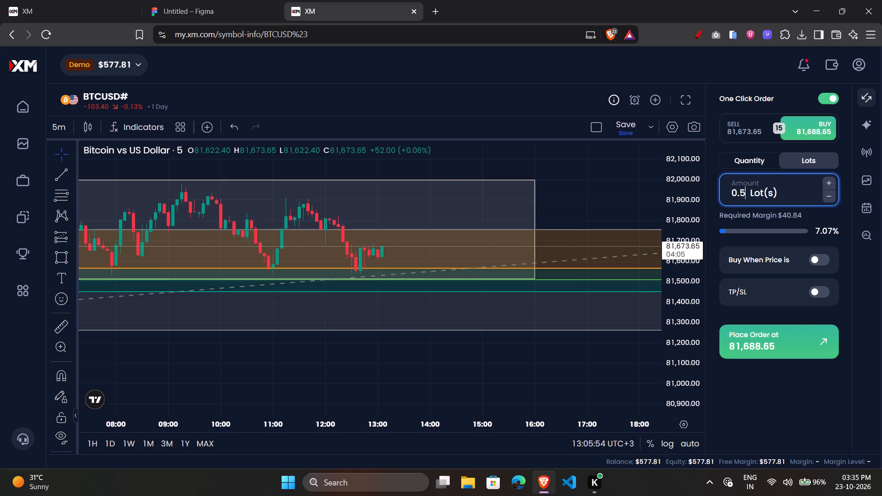
pyautogui.press('BackSpace')
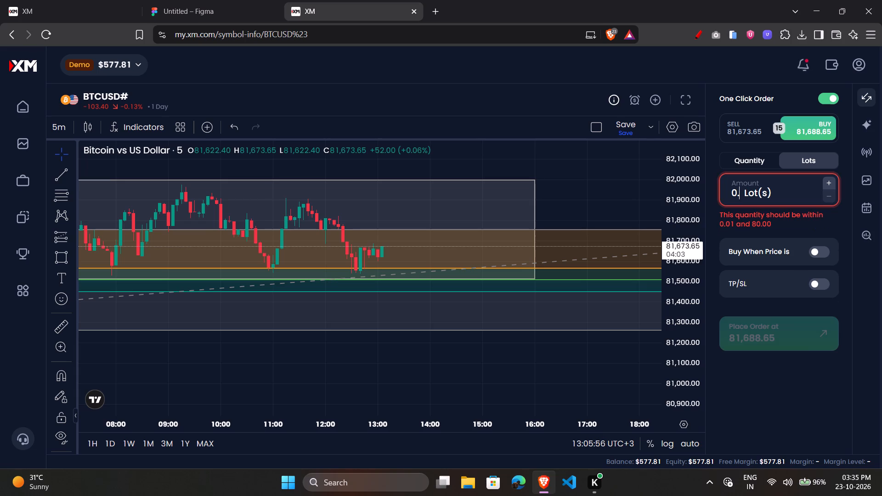
pyautogui.press('3')
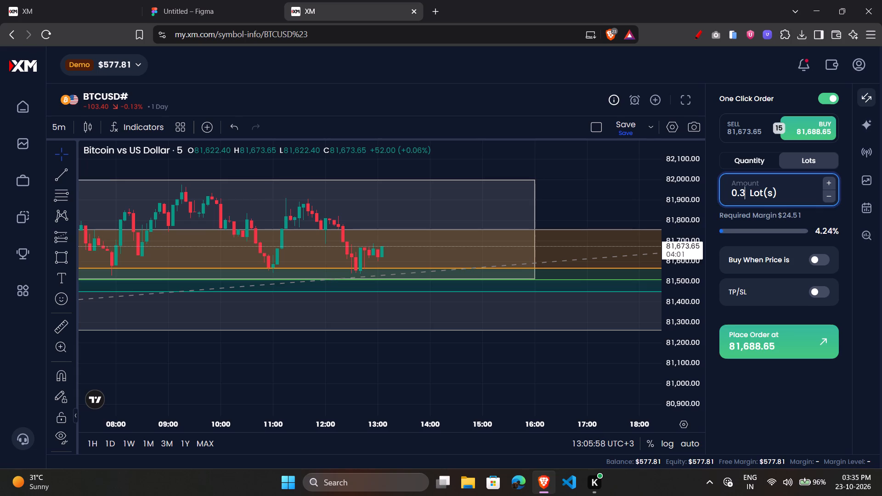
pyautogui.press('BackSpace')
pyautogui.press('2')
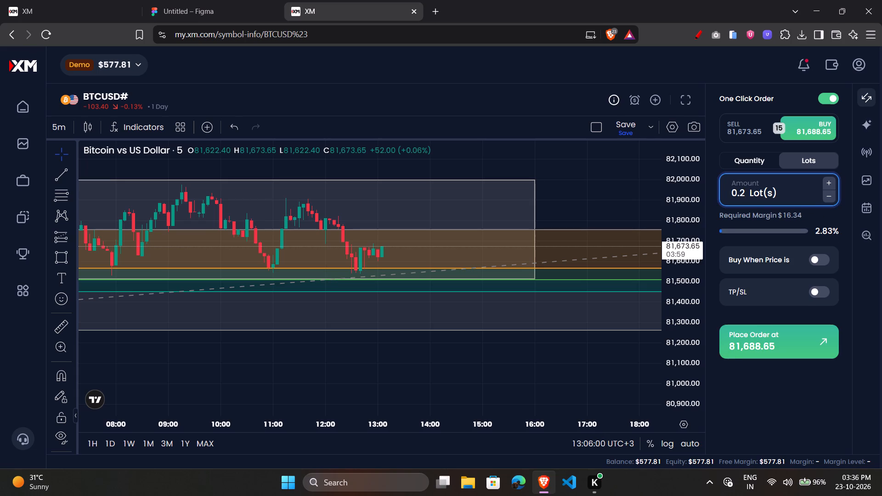
pyautogui.press('5')
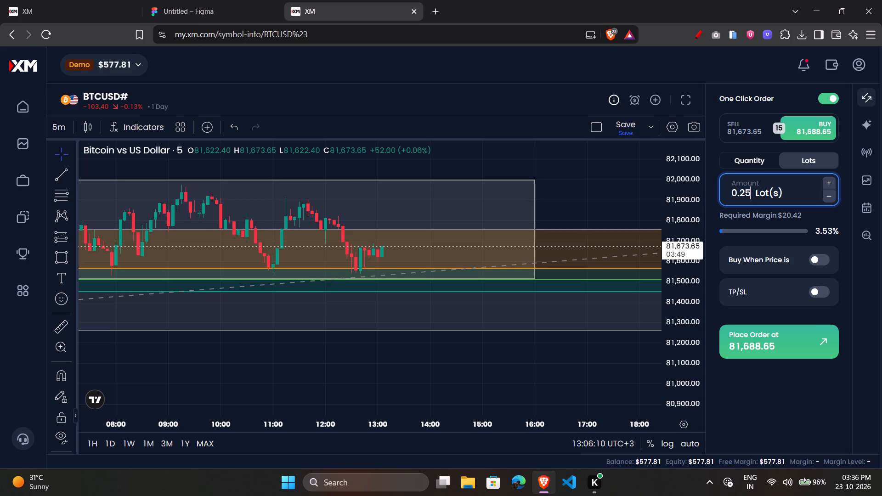
pyautogui.click(580, 361)
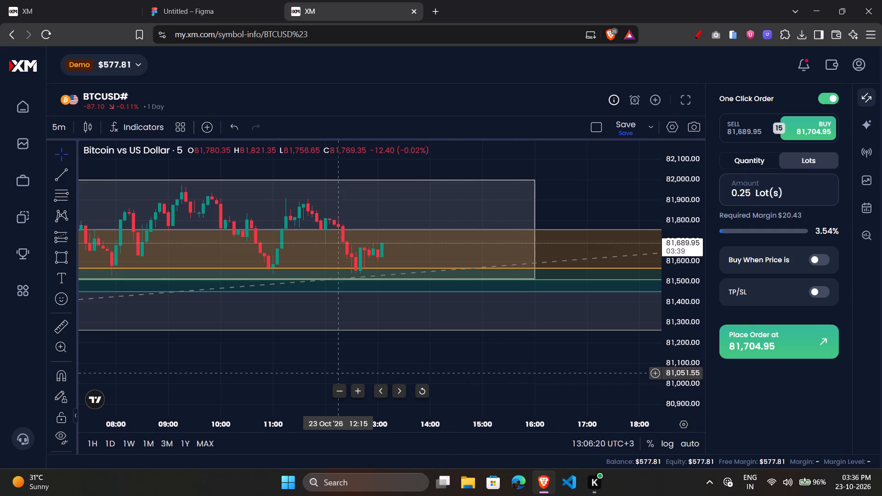
# Delete the Fibonacci retracement from the BTCUSD# 5-minute chart, keeping the range rectangle.
pyautogui.moveTo(307, 427); pyautogui.dragTo(421, 434)
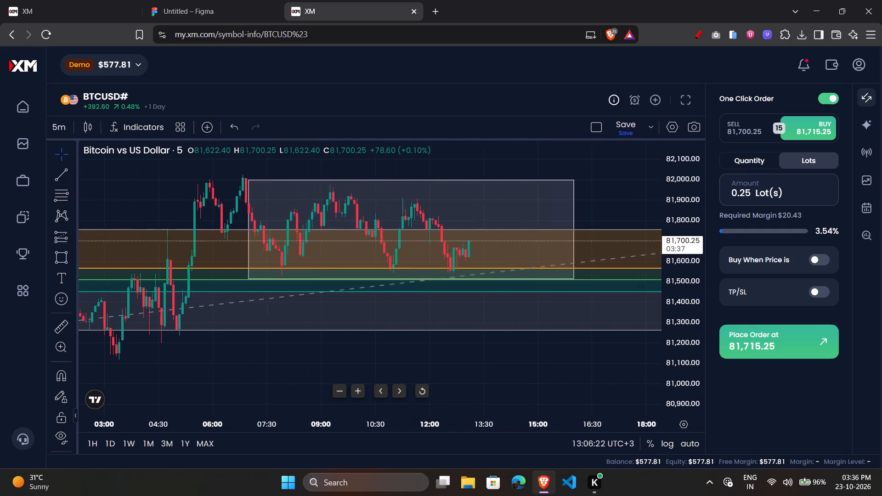
pyautogui.moveTo(421, 434); pyautogui.dragTo(451, 428)
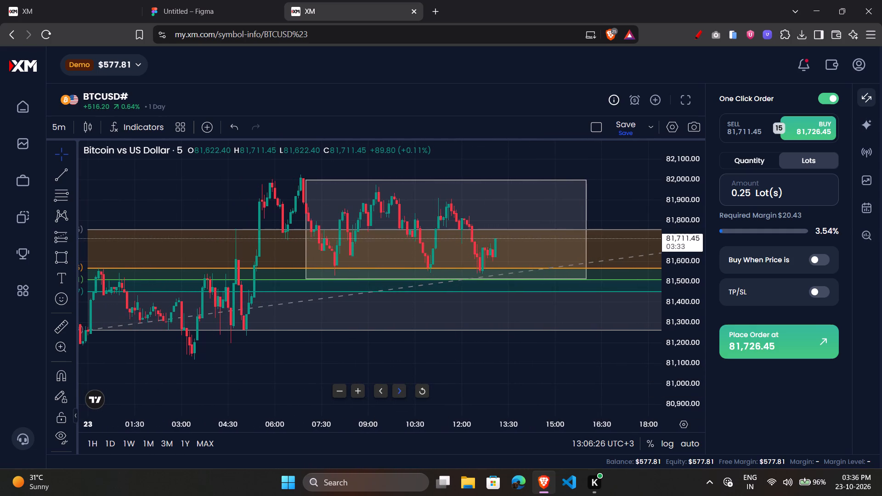
pyautogui.click(380, 331)
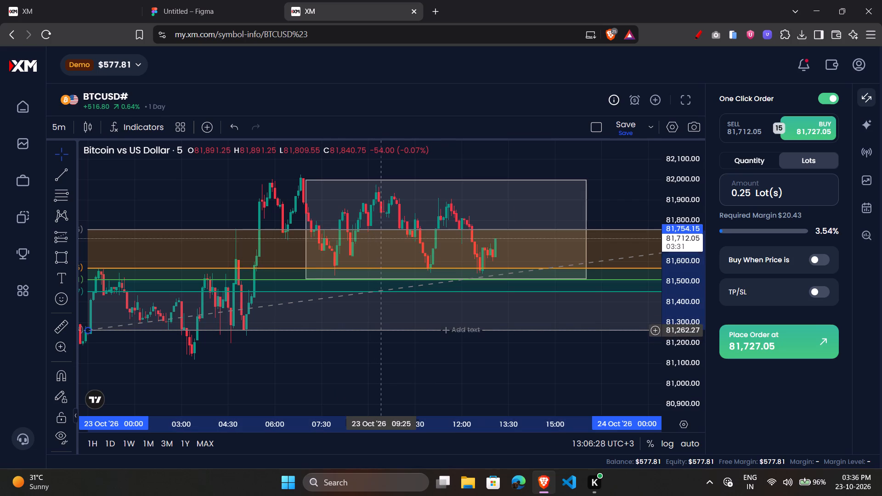
pyautogui.press('BackSpace')
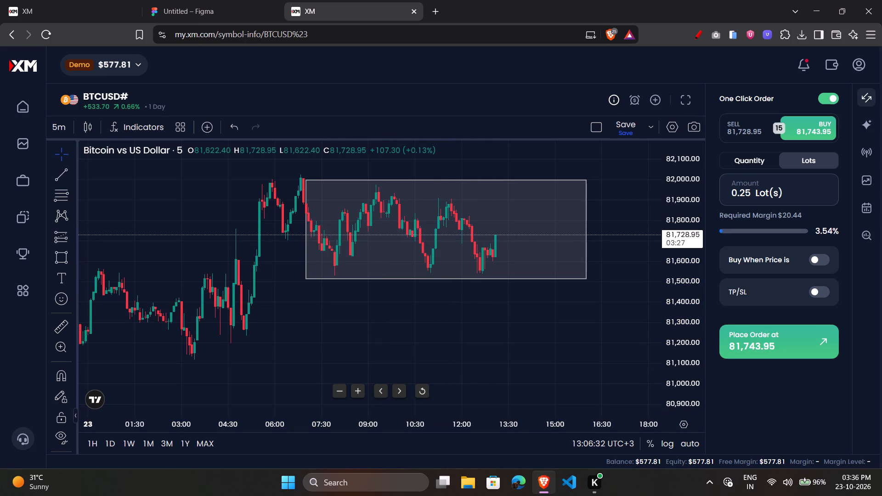
# Compress the price scale and adjust the time scale to examine the 5-minute candles around the range rectangle.
pyautogui.moveTo(445, 426); pyautogui.dragTo(389, 424)
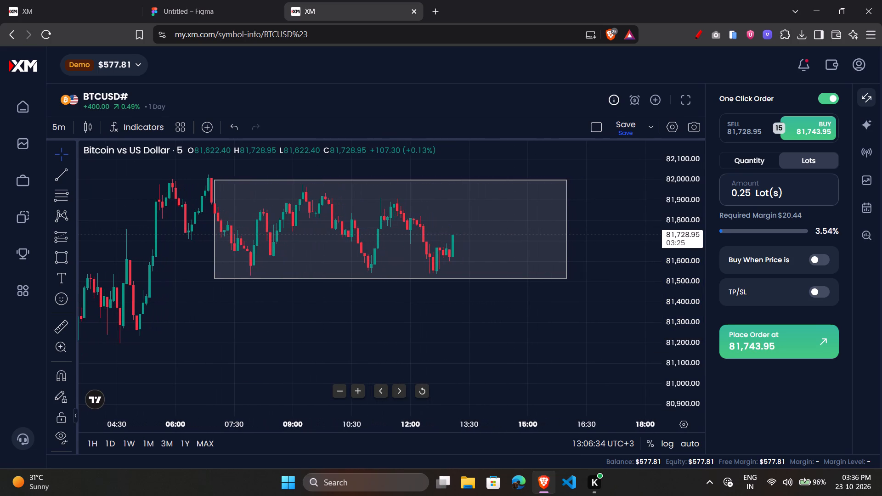
pyautogui.moveTo(687, 310); pyautogui.dragTo(689, 334)
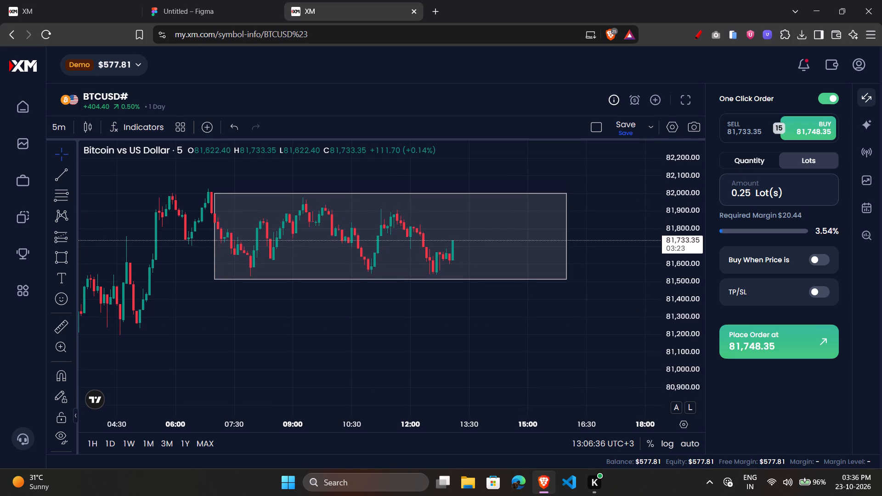
pyautogui.moveTo(689, 334); pyautogui.dragTo(687, 353)
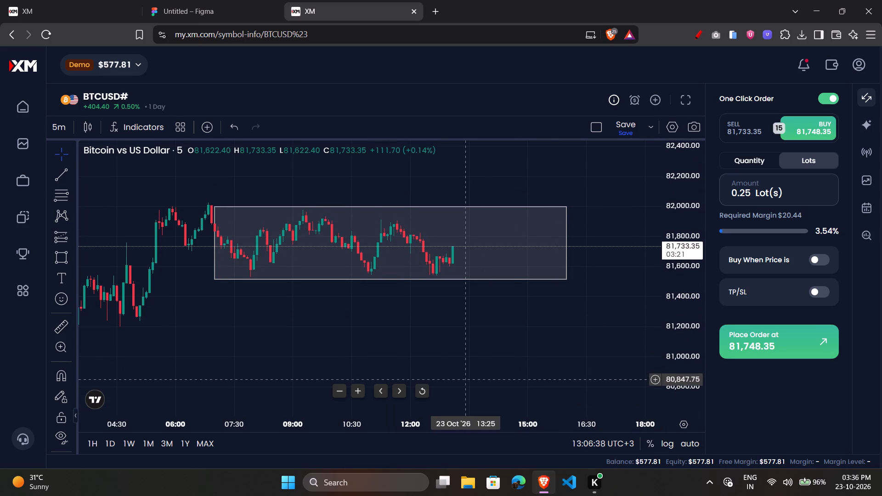
pyautogui.moveTo(363, 426); pyautogui.dragTo(392, 426)
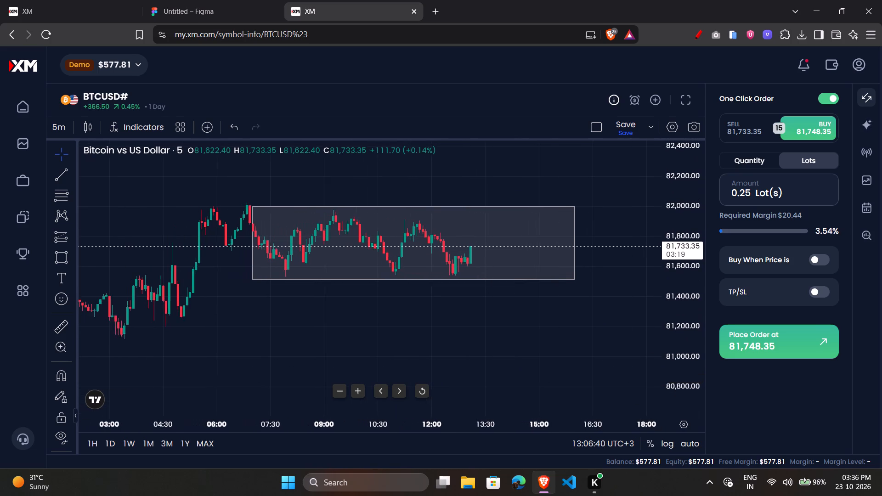
pyautogui.moveTo(392, 426); pyautogui.dragTo(398, 426)
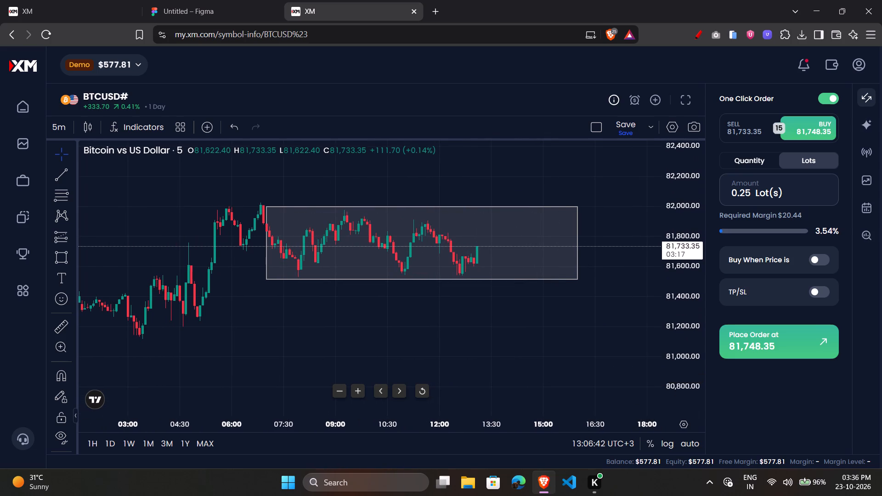
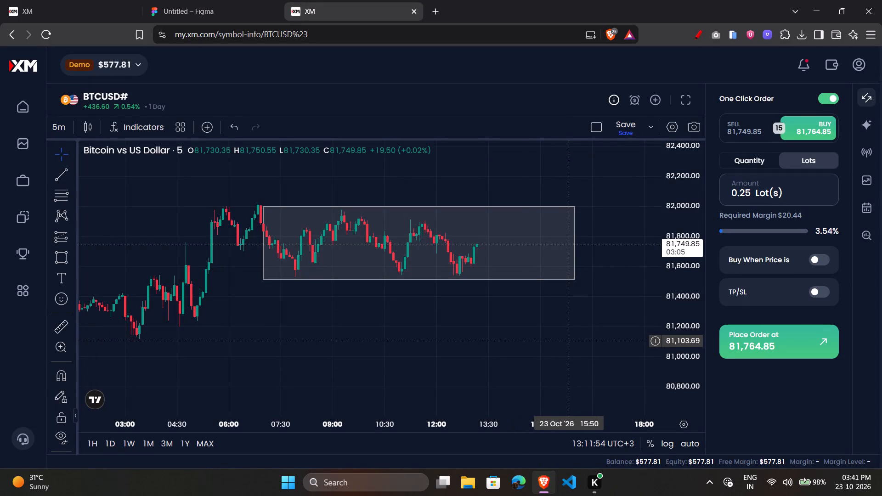
# On the GOLD 5-minute chart, draw a Fib Retracement from about 4,010.20 at 11:20 to about 4,028.48 at 12:30 on 23 October.
pyautogui.click(195, 0)
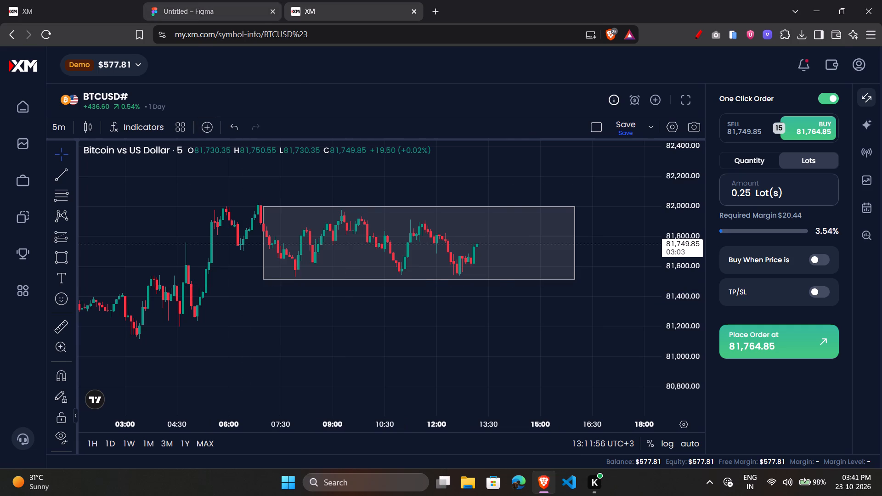
pyautogui.click(66, 0)
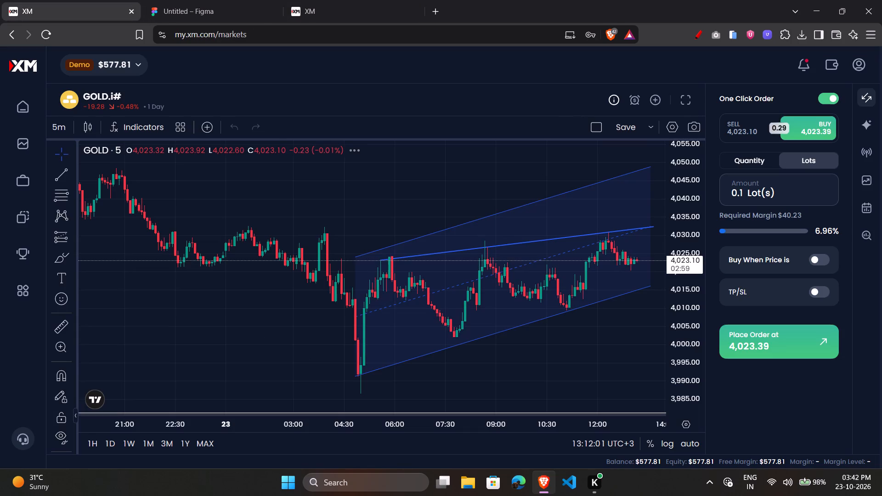
pyautogui.moveTo(411, 186); pyautogui.dragTo(331, 178)
pyautogui.moveTo(331, 178); pyautogui.dragTo(297, 172)
pyautogui.moveTo(297, 172); pyautogui.dragTo(284, 172)
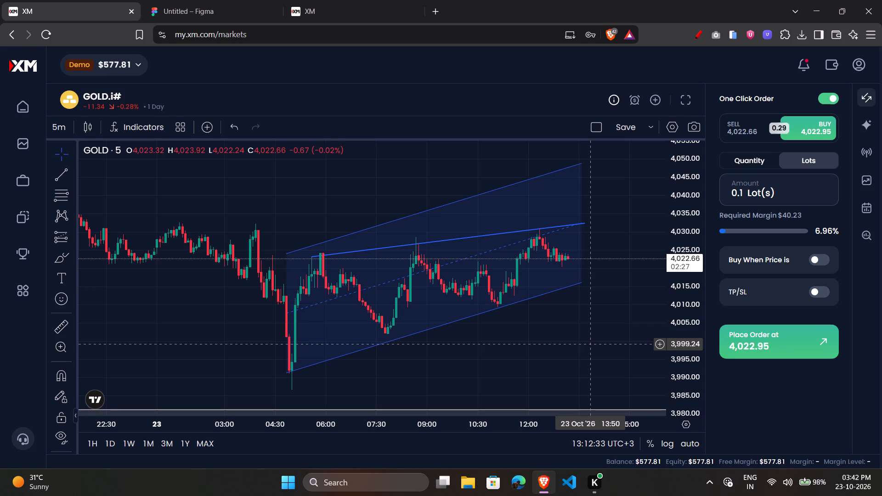
pyautogui.moveTo(683, 362); pyautogui.dragTo(676, 314)
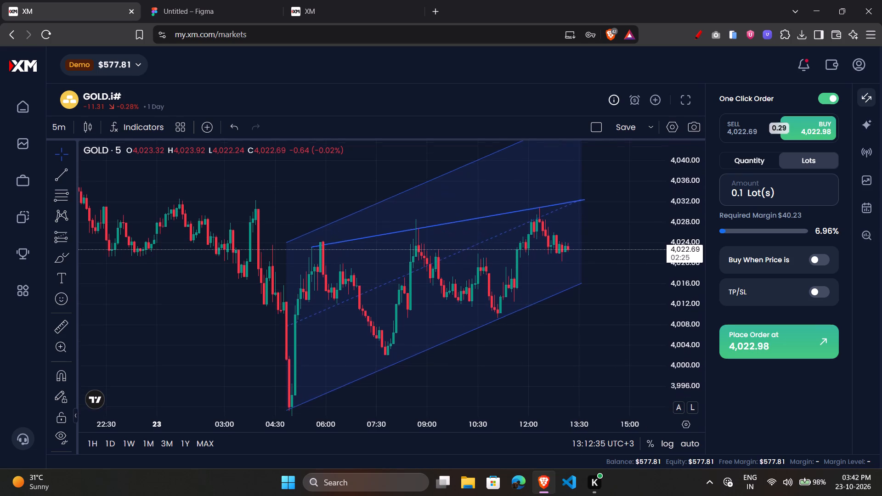
pyautogui.moveTo(676, 314); pyautogui.dragTo(679, 300)
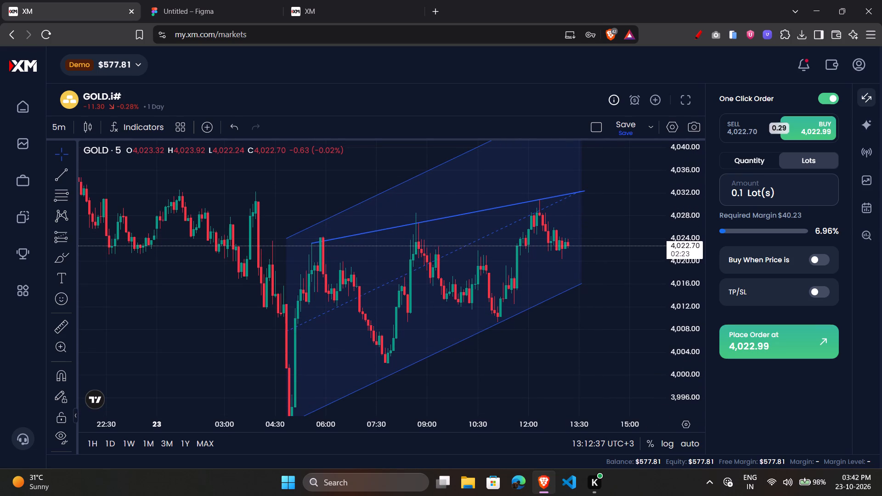
pyautogui.moveTo(595, 426); pyautogui.dragTo(520, 422)
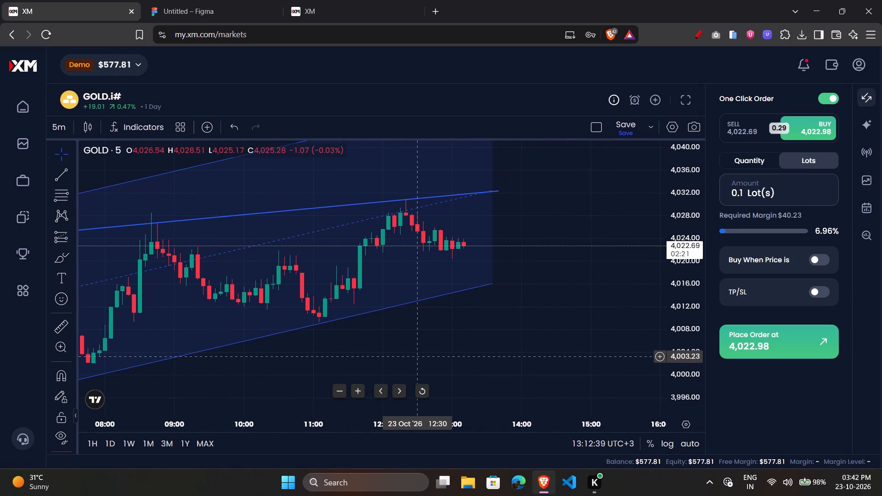
pyautogui.moveTo(412, 353); pyautogui.dragTo(482, 363)
pyautogui.moveTo(482, 363); pyautogui.dragTo(515, 365)
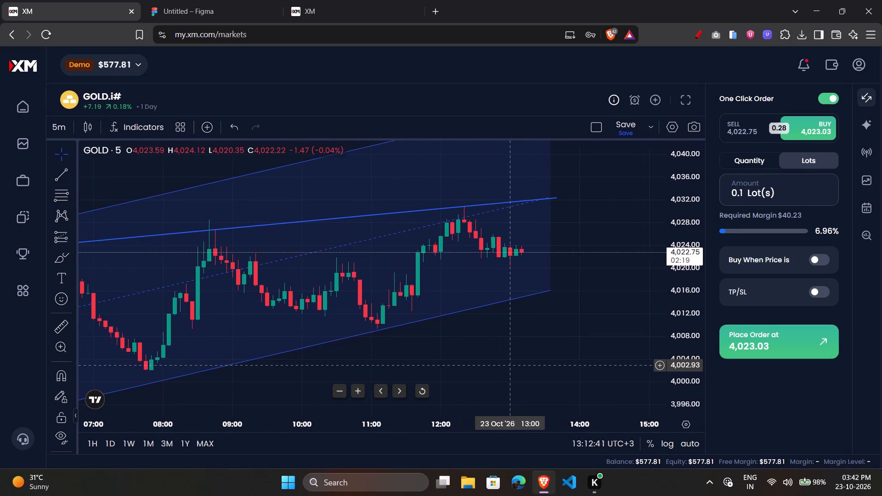
pyautogui.moveTo(515, 365); pyautogui.dragTo(518, 365)
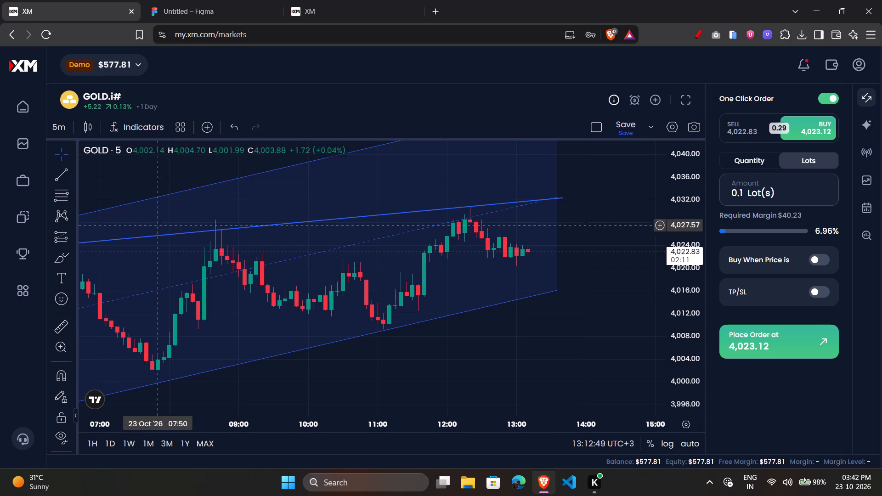
pyautogui.click(74, 198)
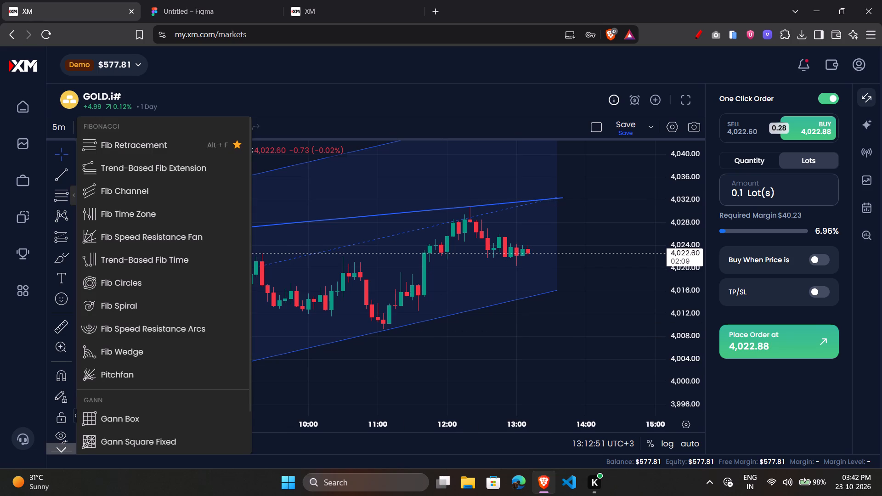
pyautogui.click(117, 150)
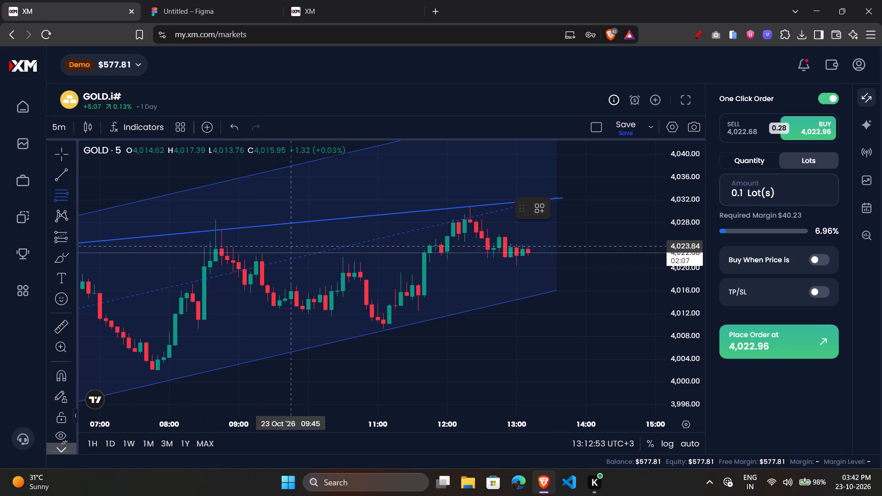
pyautogui.click(398, 324)
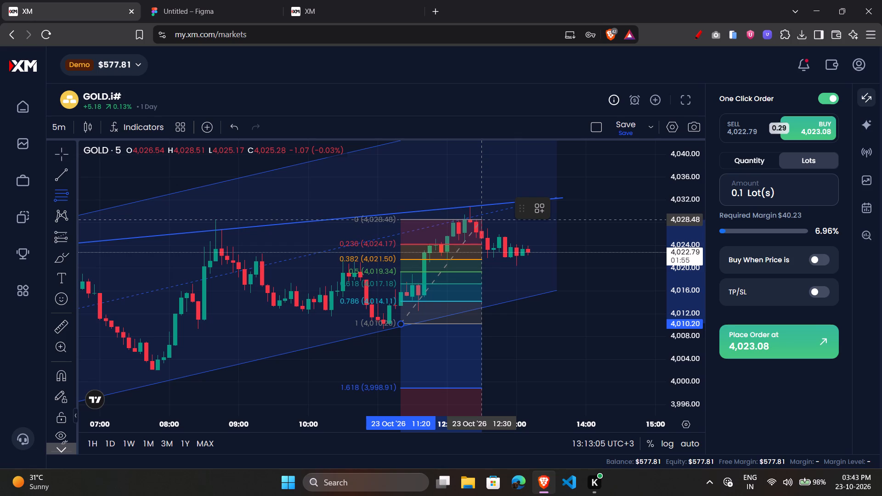
pyautogui.click(482, 220)
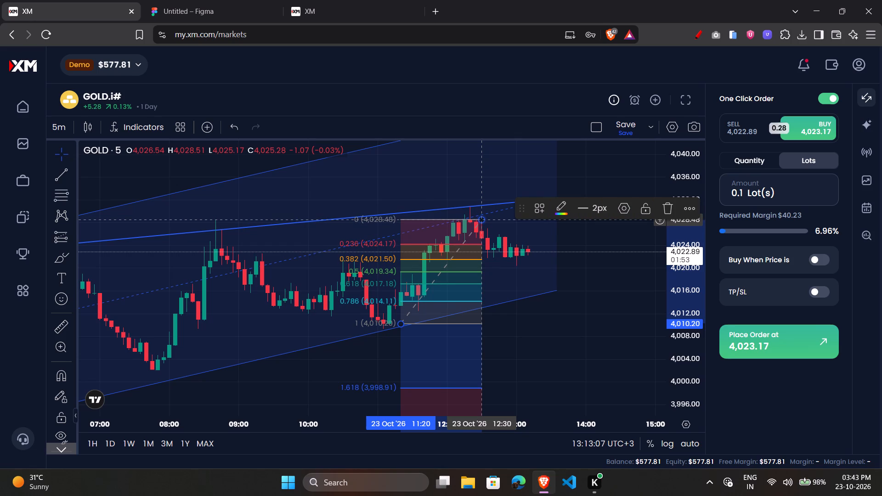
# Hide the 0.236, 0.786, 1.618, 2.618 and 3.618 levels of the GOLD Fib Retracement.
pyautogui.click(620, 211)
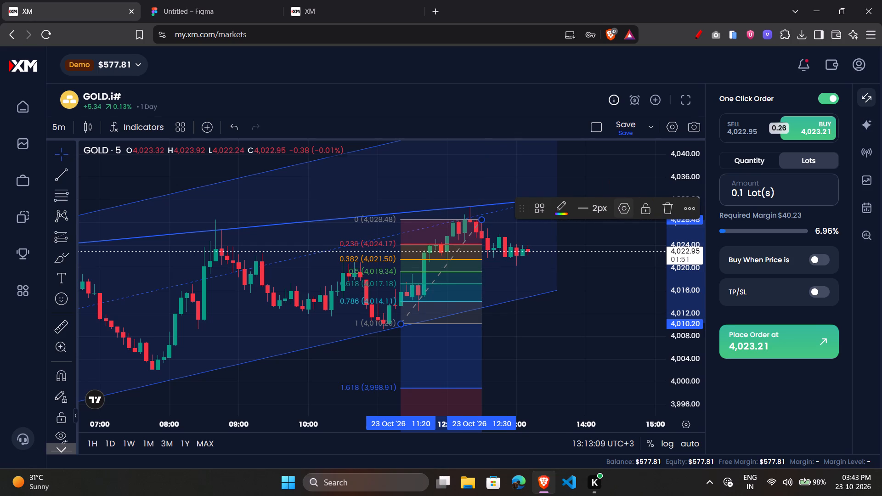
pyautogui.scroll(-2, 447, 275)
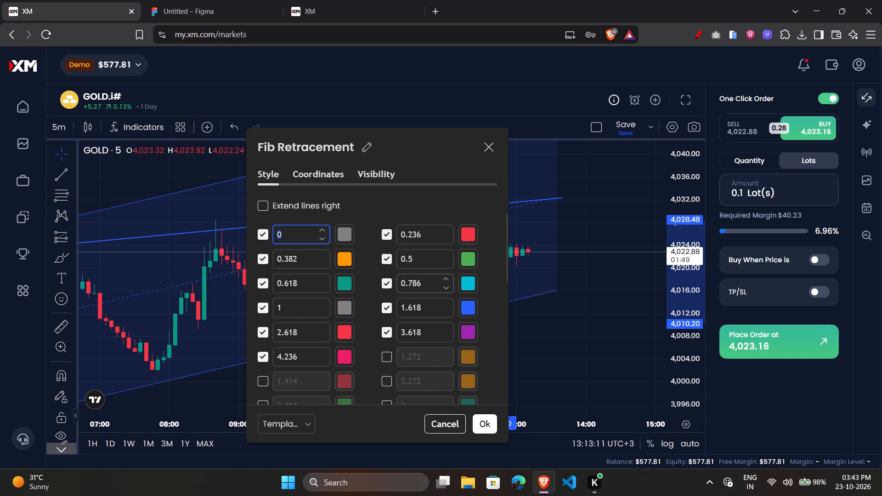
pyautogui.click(383, 332)
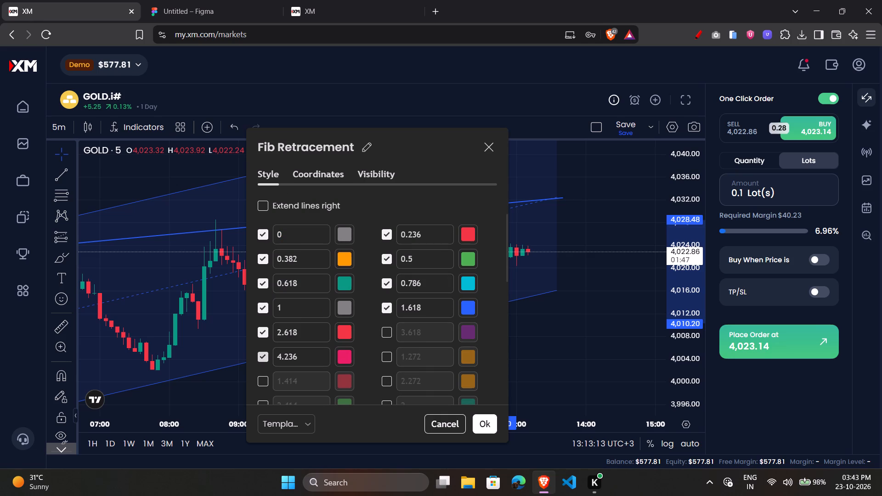
pyautogui.moveTo(262, 355); pyautogui.dragTo(264, 333)
pyautogui.click(264, 333)
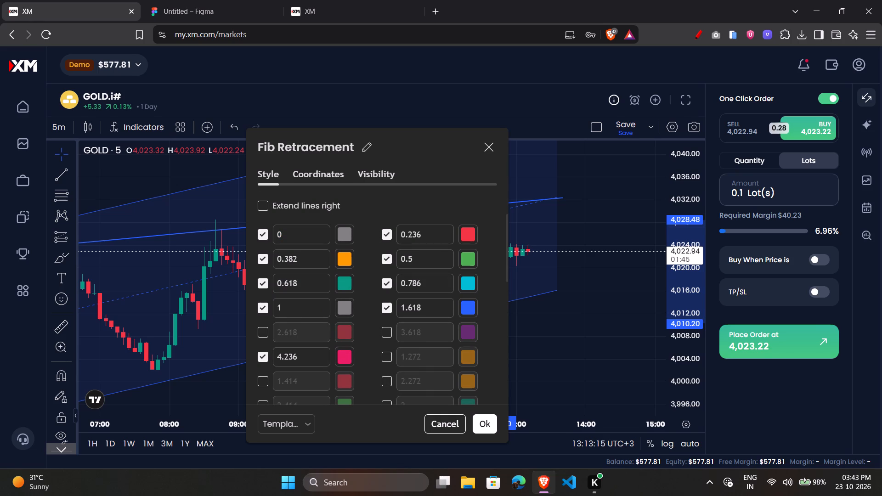
pyautogui.click(385, 305)
pyautogui.click(388, 284)
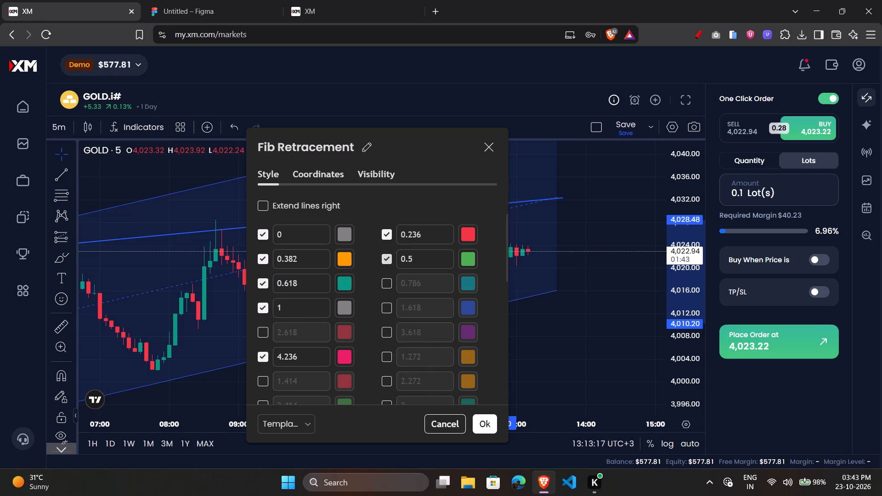
pyautogui.click(380, 236)
pyautogui.click(386, 236)
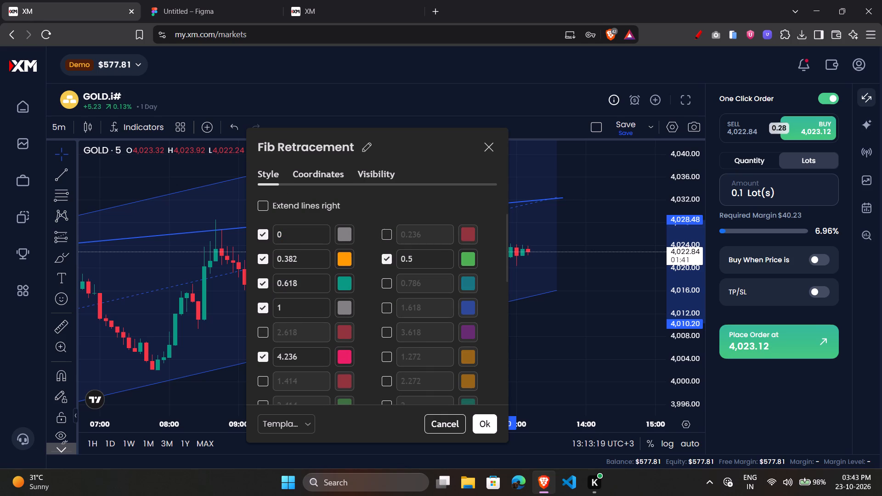
pyautogui.click(481, 423)
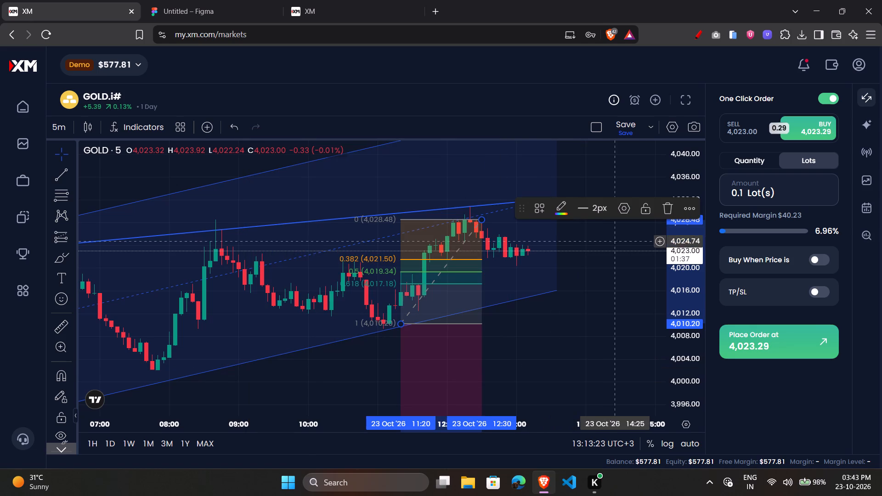
# Hide the 4.236 level of the GOLD Fib Retracement.
pyautogui.click(622, 214)
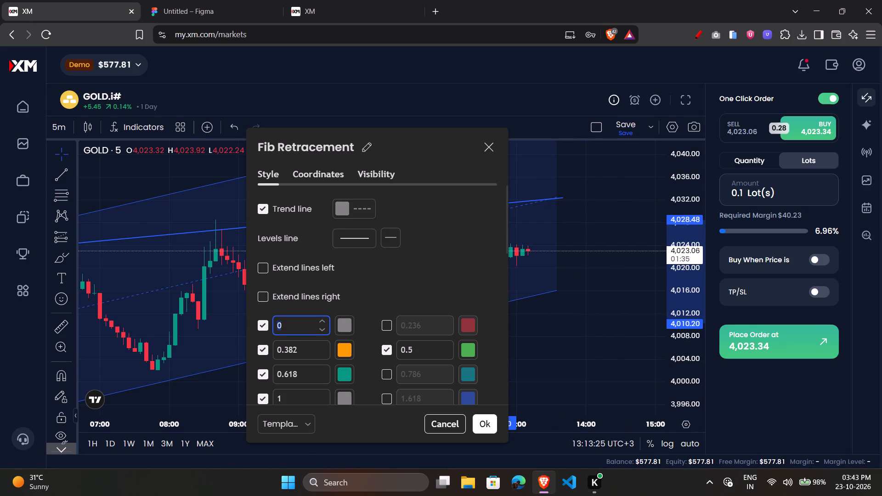
pyautogui.scroll(-1, 444, 288)
pyautogui.scroll(6, 444, 288)
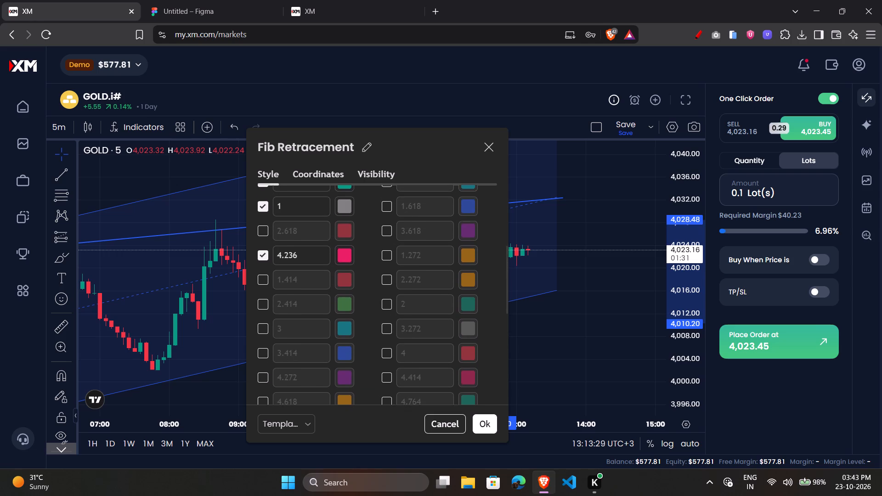
pyautogui.scroll(1, 444, 288)
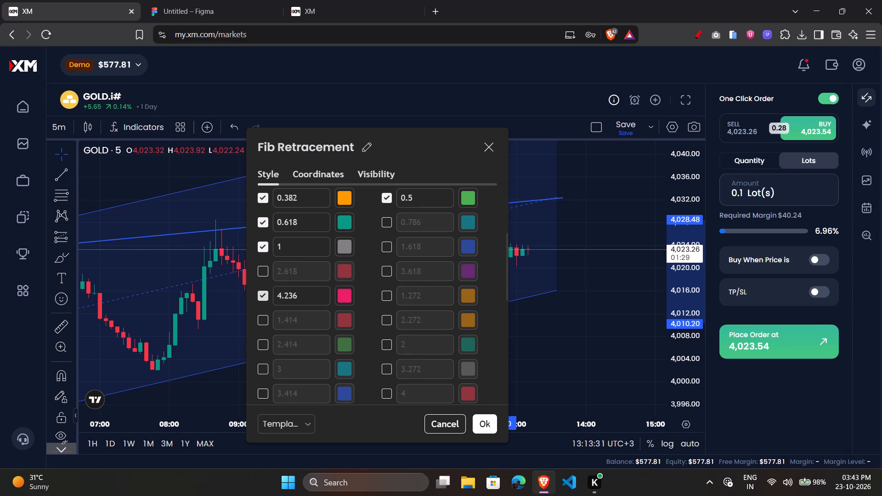
pyautogui.click(260, 297)
pyautogui.click(486, 416)
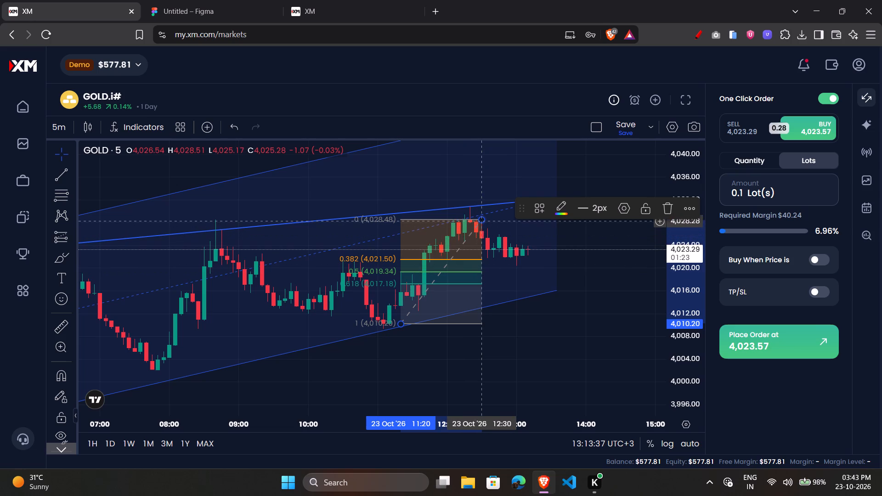
# Stretch the Fib Retracement's end point to about 13:40 at about 4,028.48, at the end of the upper trend line, and deselect it.
pyautogui.moveTo(483, 221); pyautogui.dragTo(525, 218)
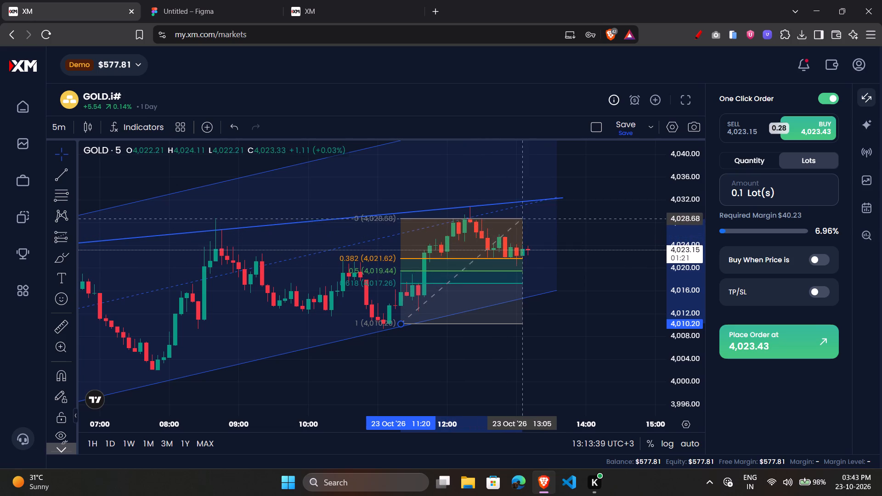
pyautogui.moveTo(525, 218); pyautogui.dragTo(538, 219)
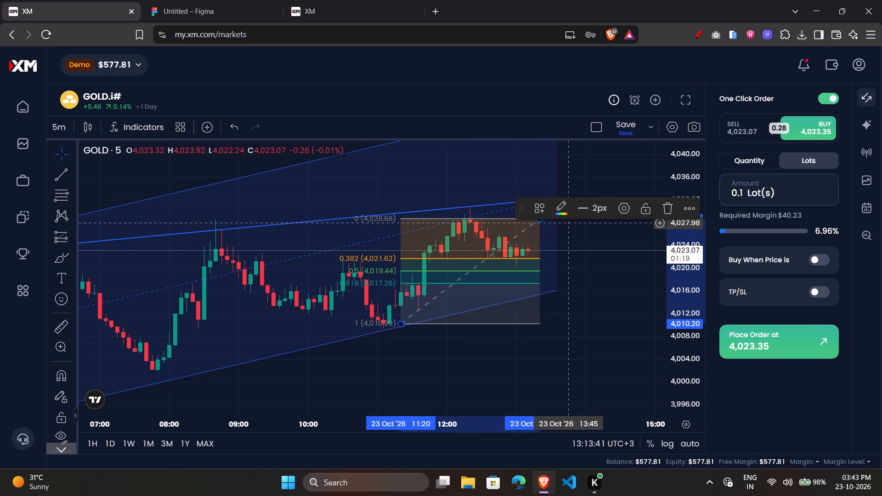
pyautogui.moveTo(539, 220); pyautogui.dragTo(559, 220)
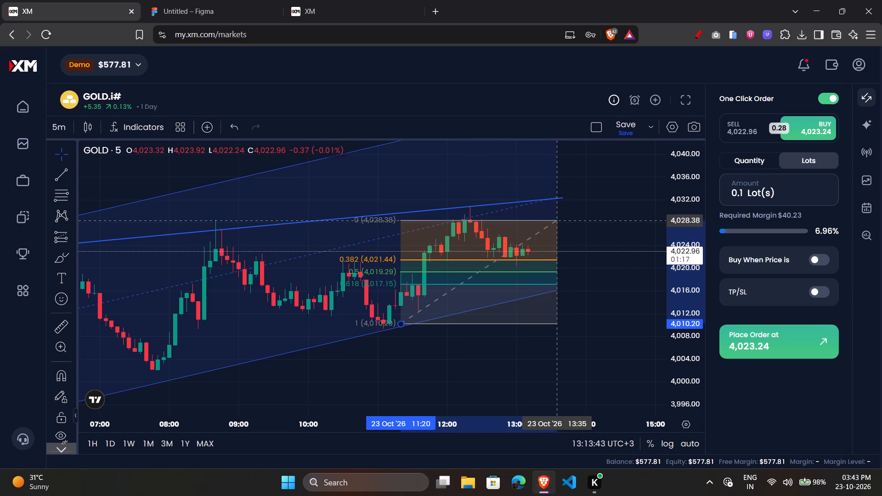
pyautogui.moveTo(559, 220); pyautogui.dragTo(560, 220)
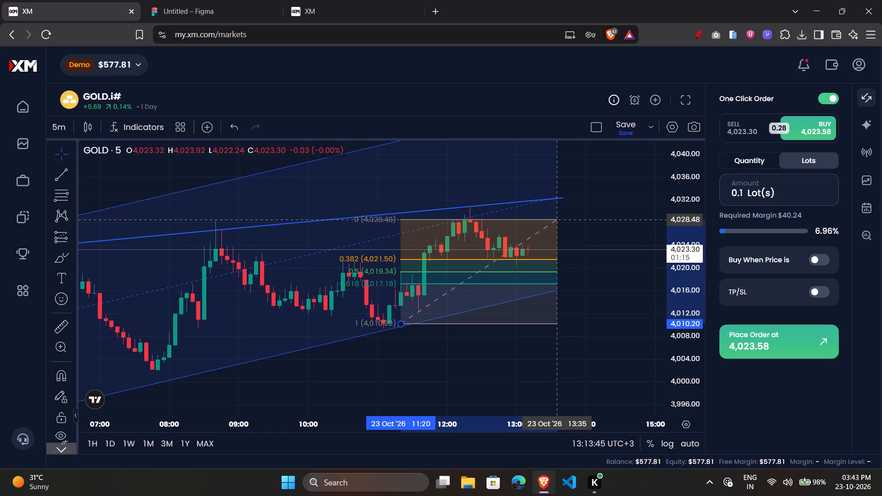
pyautogui.moveTo(560, 220); pyautogui.dragTo(560, 220)
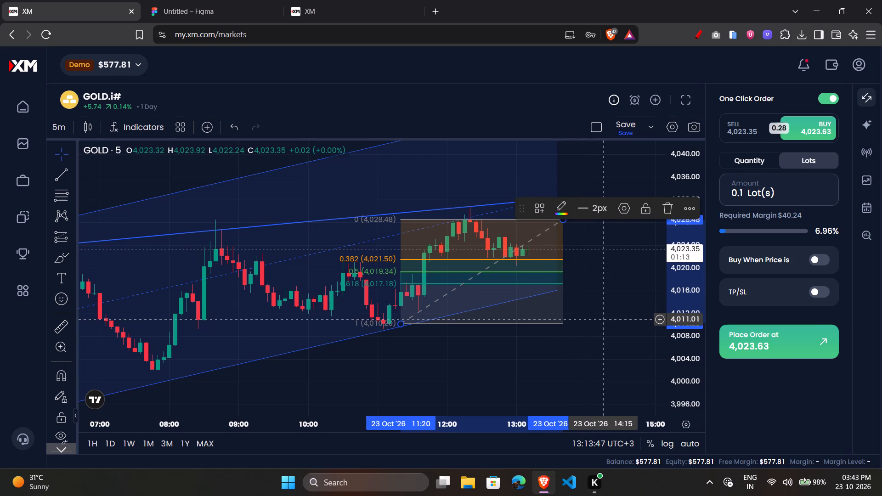
pyautogui.click(605, 320)
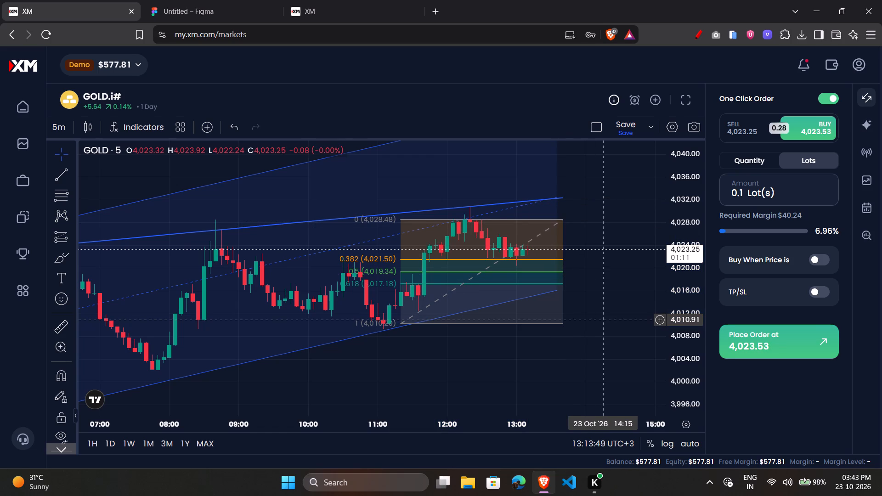
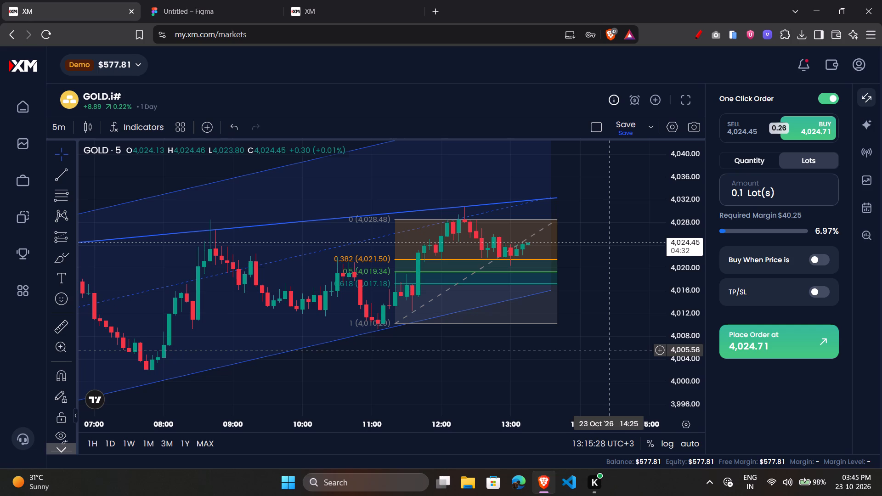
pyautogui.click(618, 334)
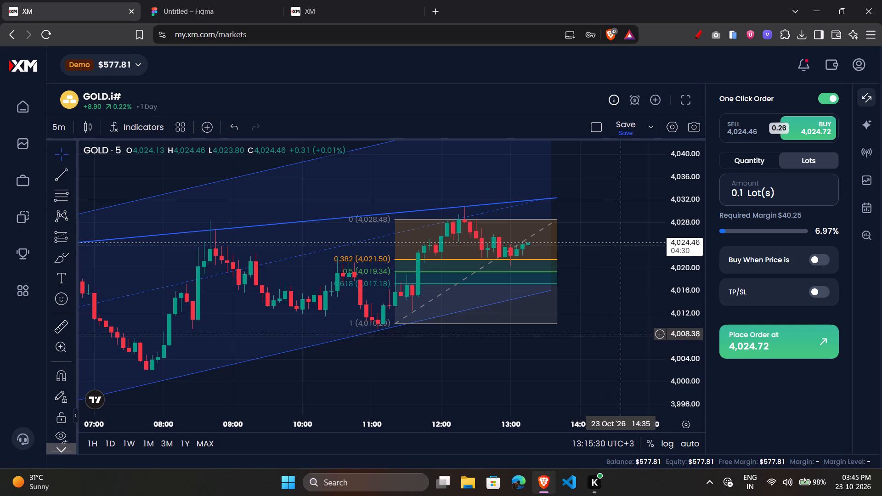
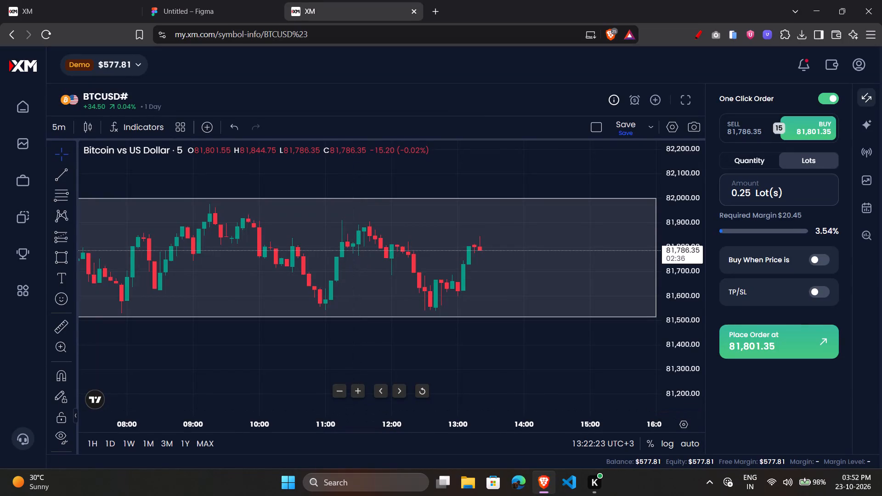
# Draw a descending trend line on the BTCUSD# chart from the 06:50 high near 82,007 to about 81,820 at 14:15.
pyautogui.moveTo(354, 424); pyautogui.dragTo(438, 425)
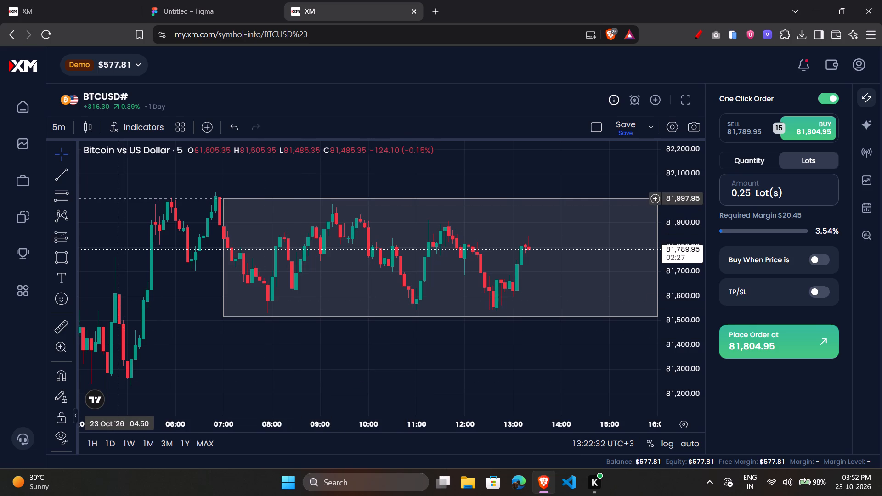
pyautogui.click(57, 176)
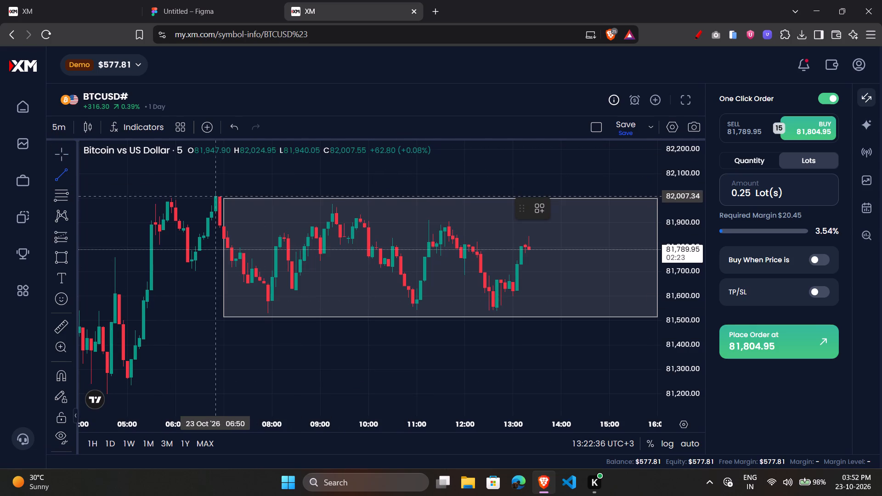
pyautogui.click(215, 196)
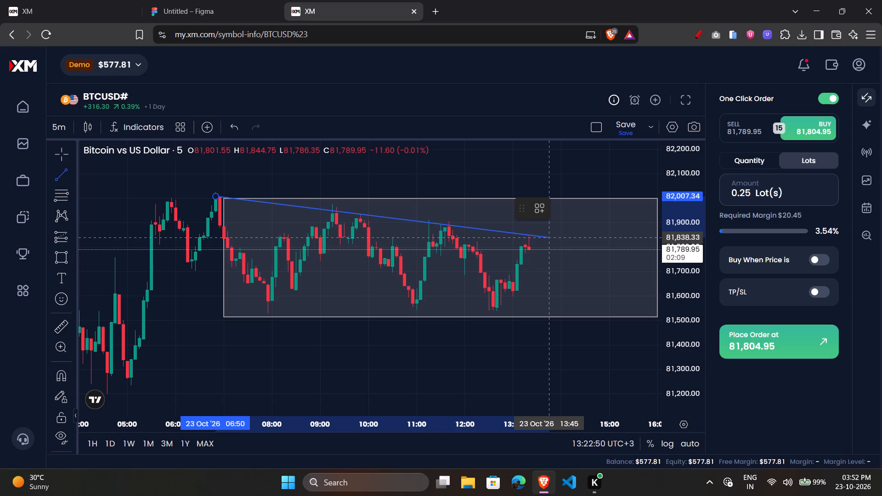
pyautogui.click(572, 242)
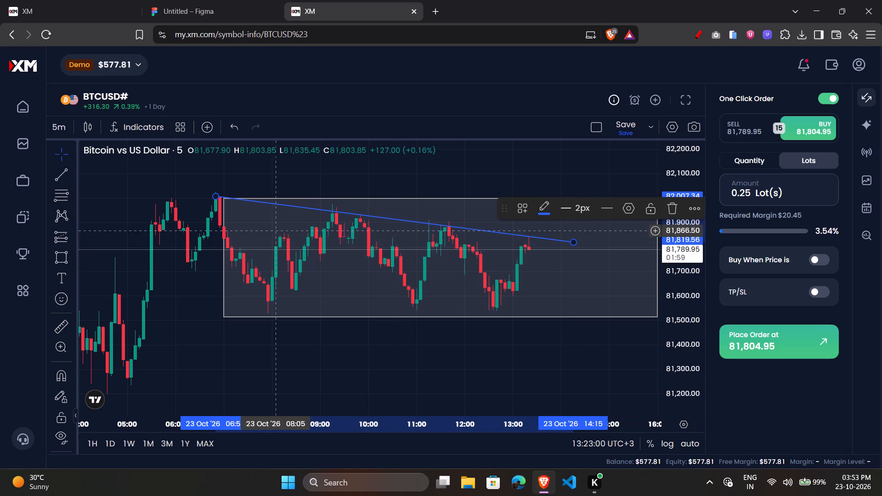
# Move the trend line's start point to the 09:15 candle's high at about 81,972, keeping its 14:15 end.
pyautogui.moveTo(214, 197); pyautogui.dragTo(314, 210)
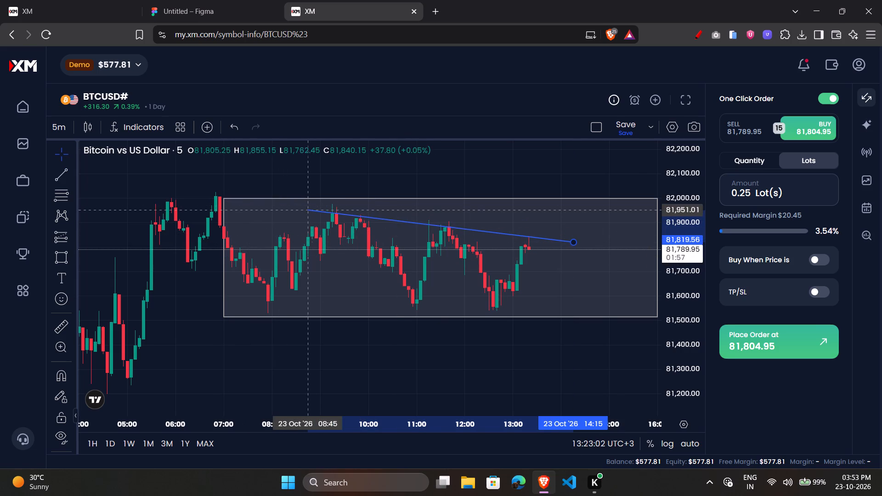
pyautogui.moveTo(314, 210); pyautogui.dragTo(326, 206)
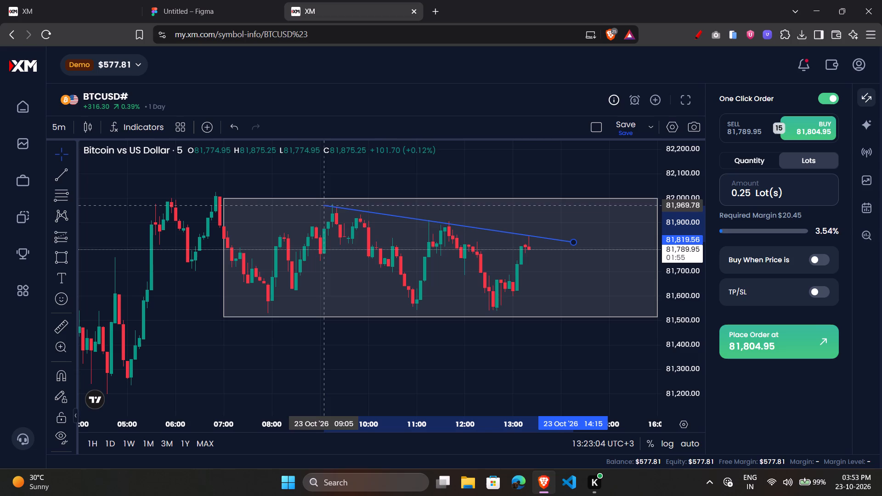
pyautogui.moveTo(326, 206); pyautogui.dragTo(329, 204)
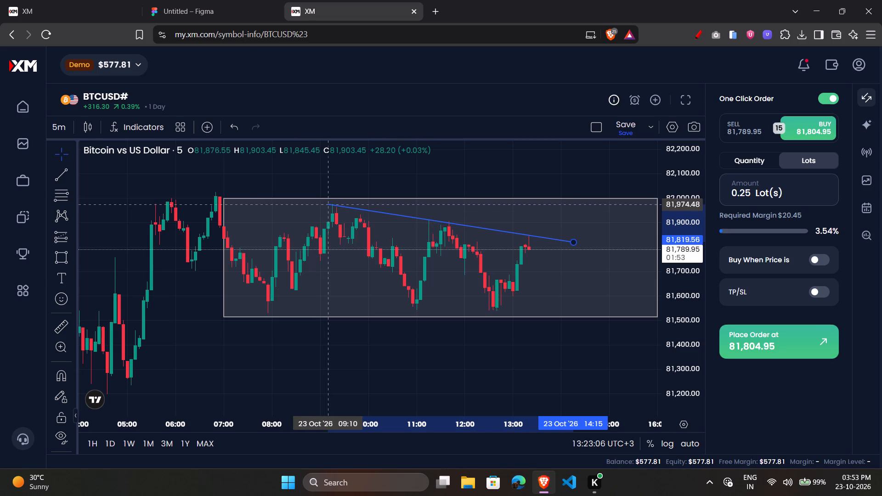
pyautogui.moveTo(329, 204); pyautogui.dragTo(333, 205)
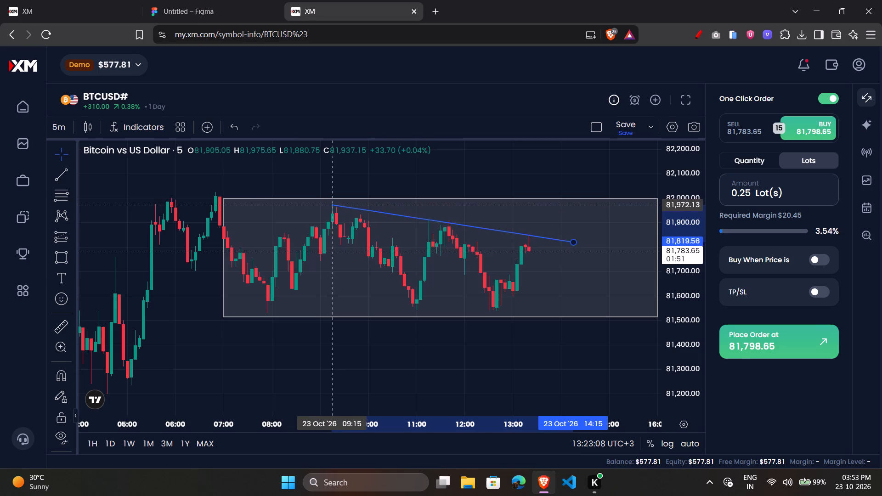
pyautogui.moveTo(333, 205); pyautogui.dragTo(332, 205)
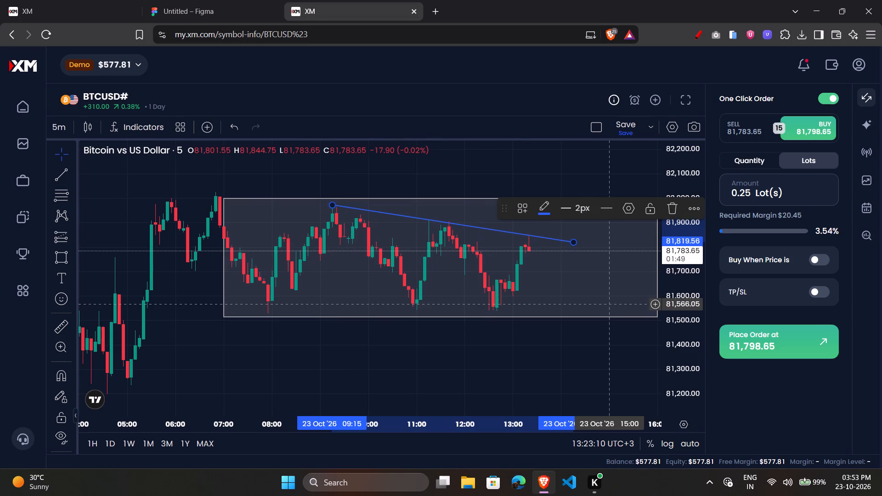
pyautogui.click(594, 344)
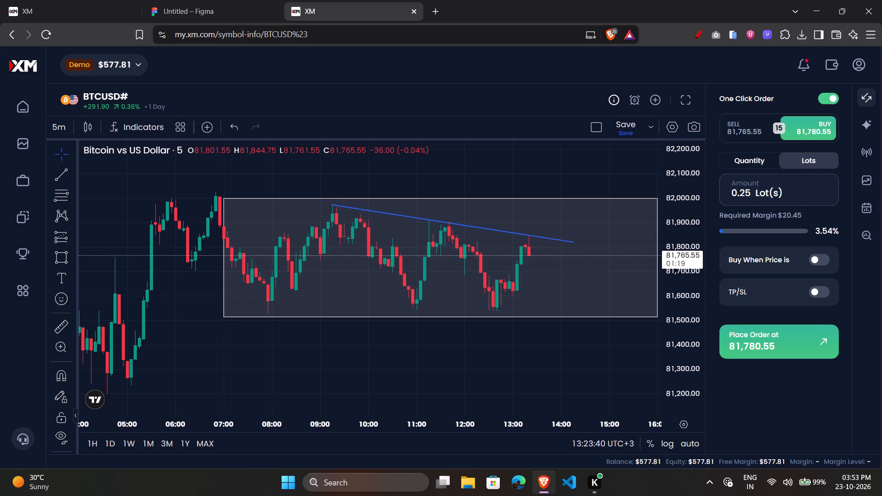
# Switch back to the GOLD chart with the rising channel.
pyautogui.click(211, 0)
pyautogui.click(67, 0)
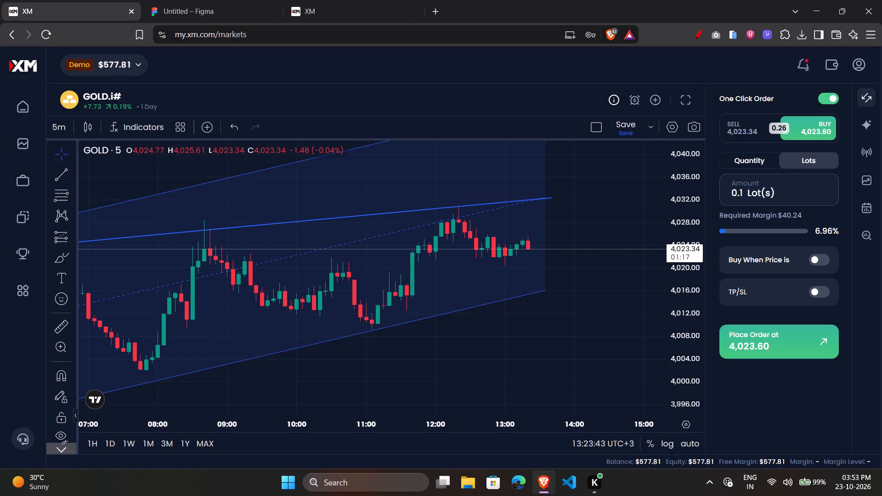
pyautogui.click(622, 314)
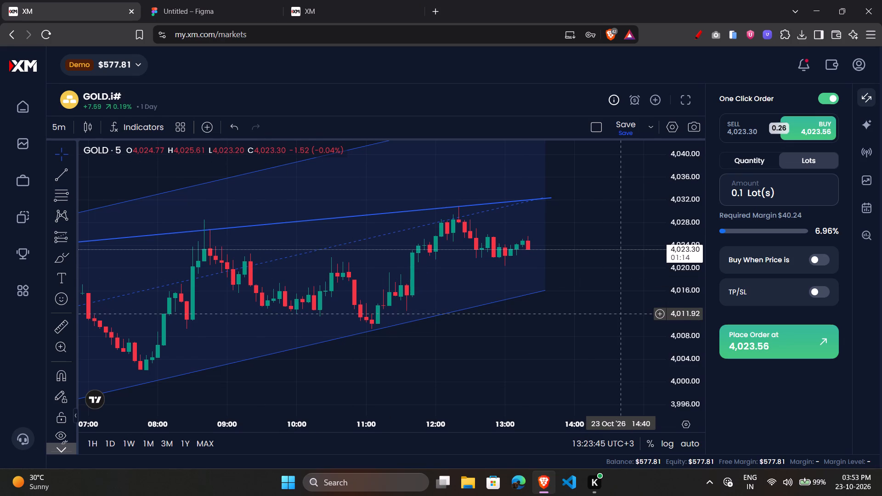